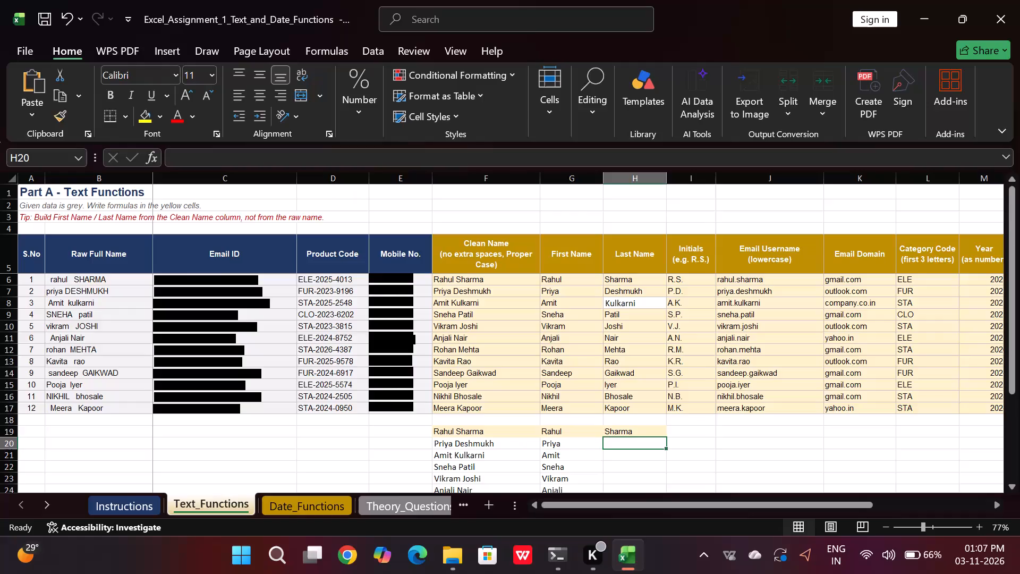
In H20, extract the last name from the clean name with =RIGHT(F20,LEN(F20)-FIND(" ",F20)).
left_click(634, 445)
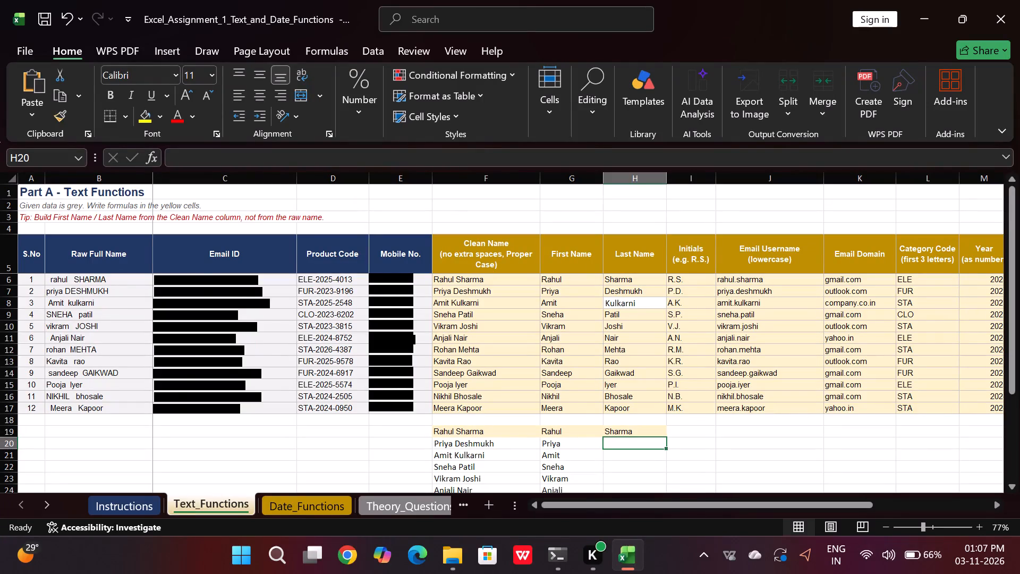
key("equal")
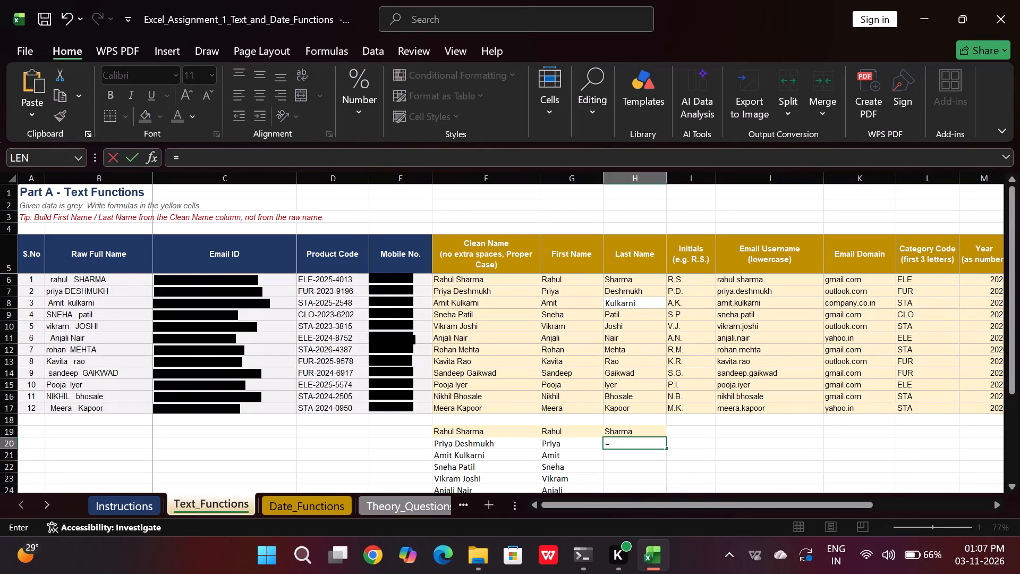
type("right")
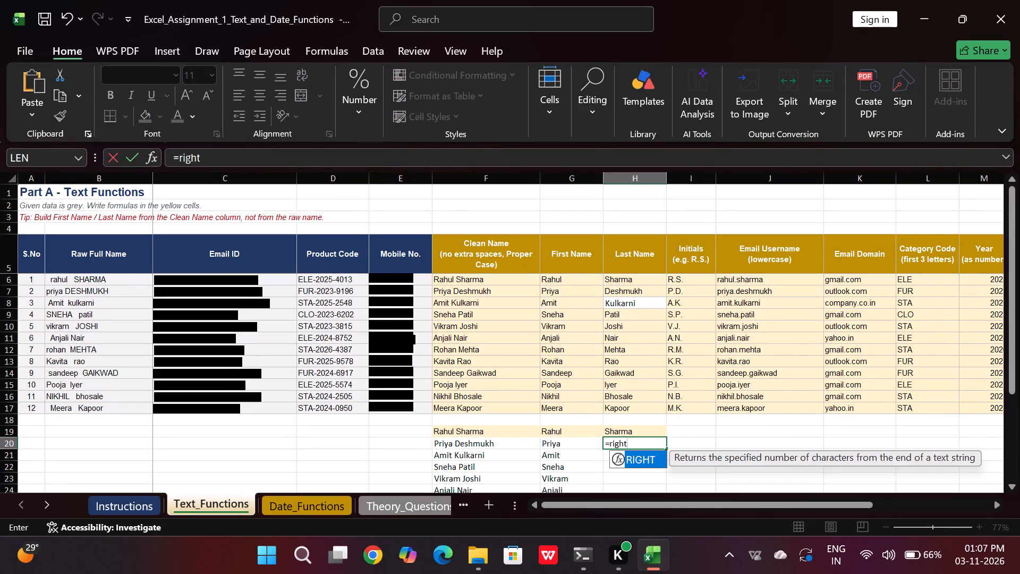
double_click(632, 459)
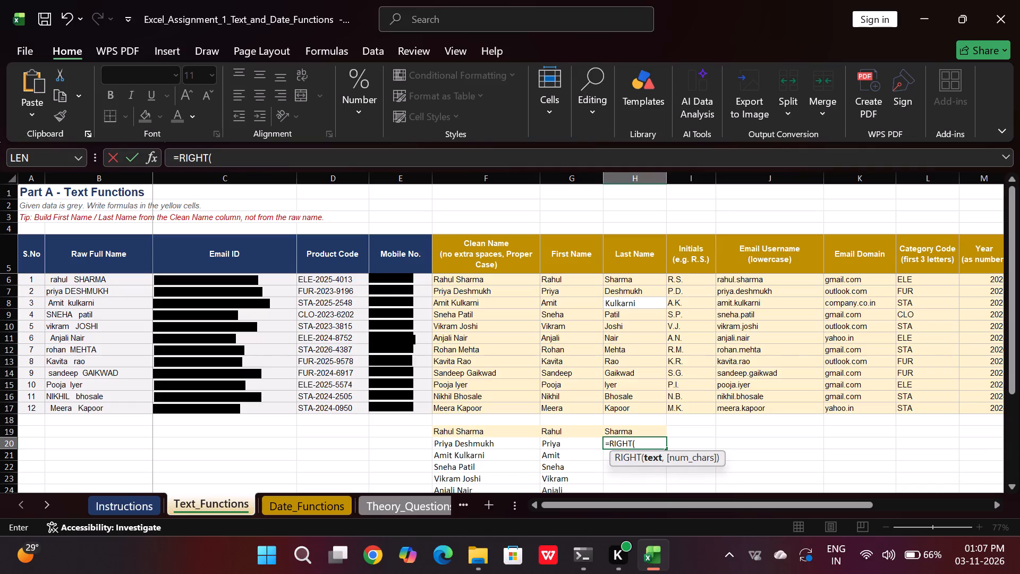
left_click(465, 450)
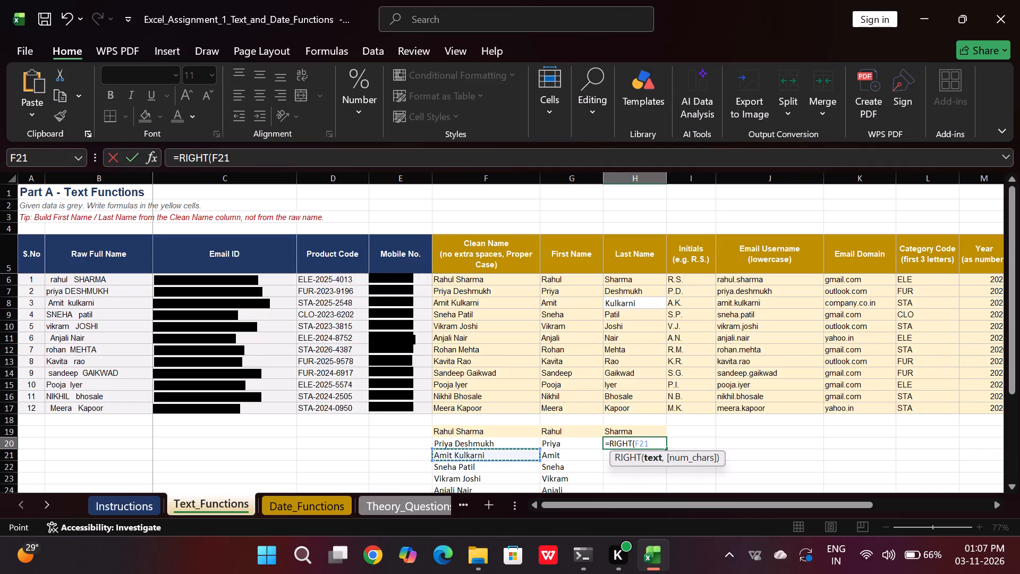
left_click(466, 440)
key("comma")
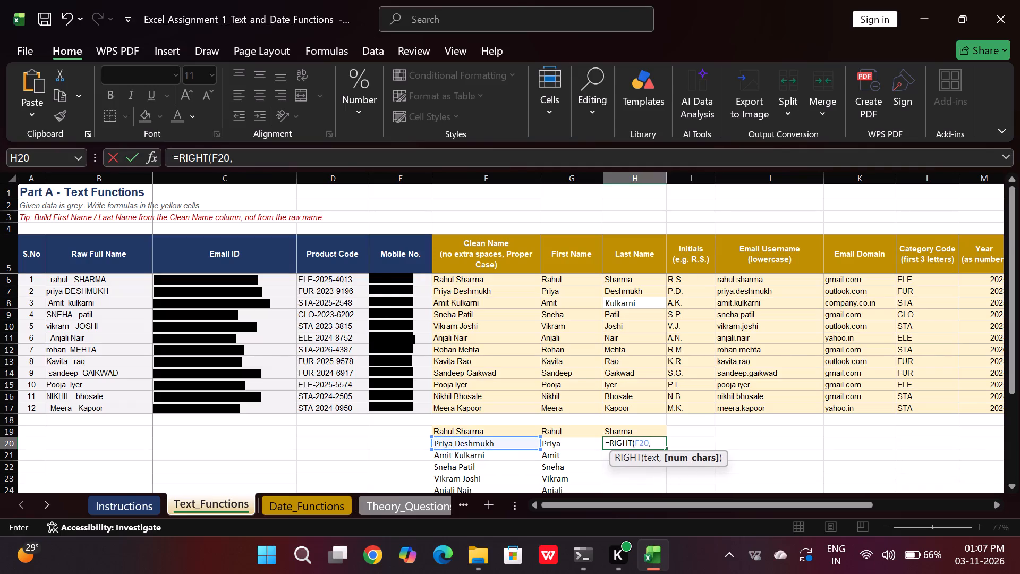
type("lem")
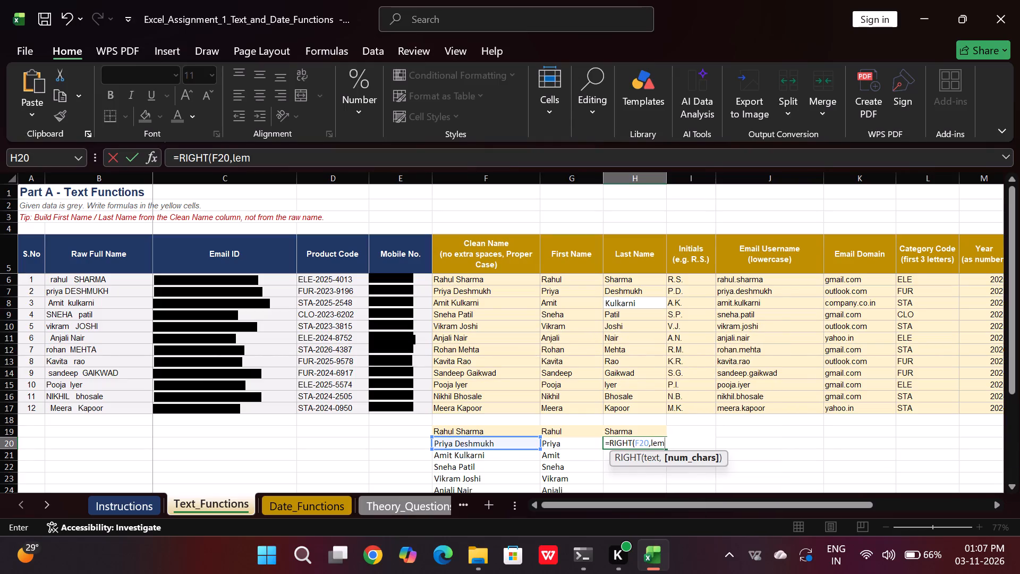
key("BackSpace")
key("n")
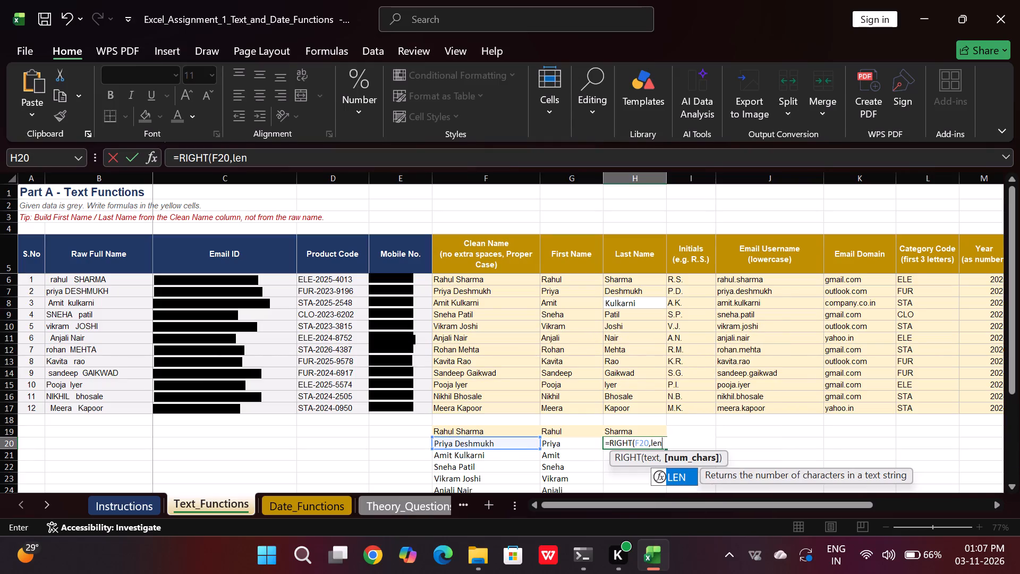
double_click(679, 475)
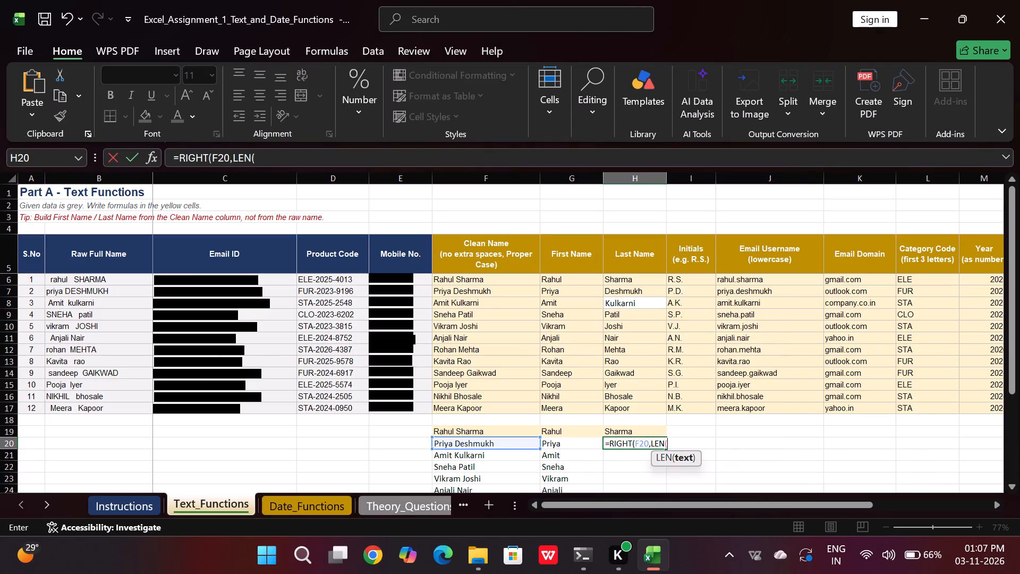
left_click(528, 443)
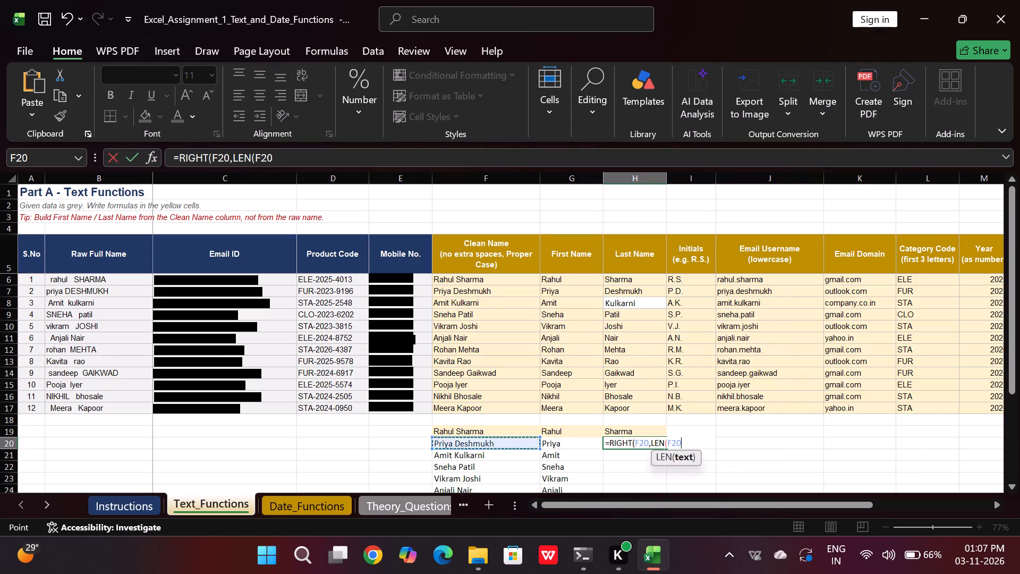
type(")-")
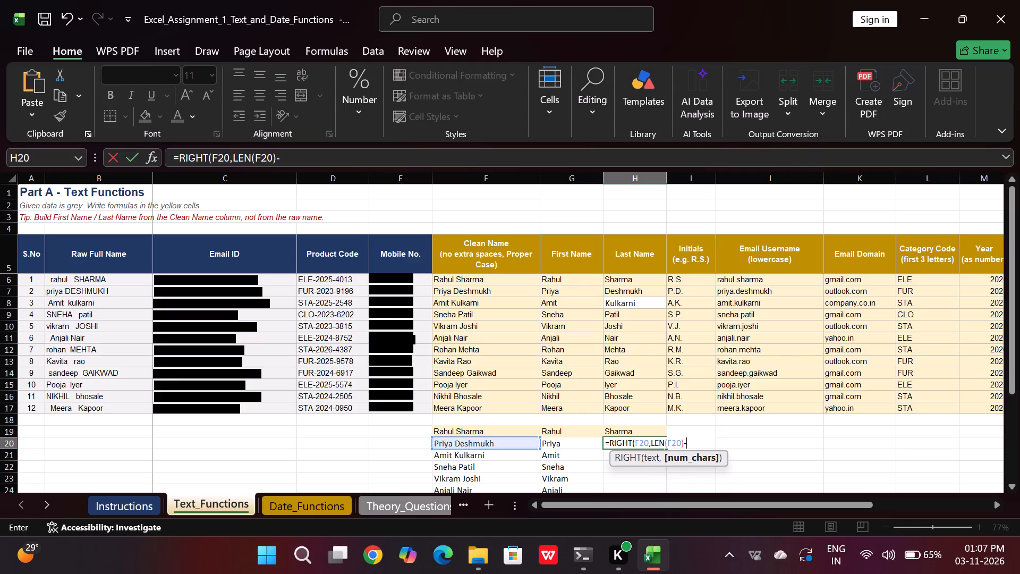
type("find")
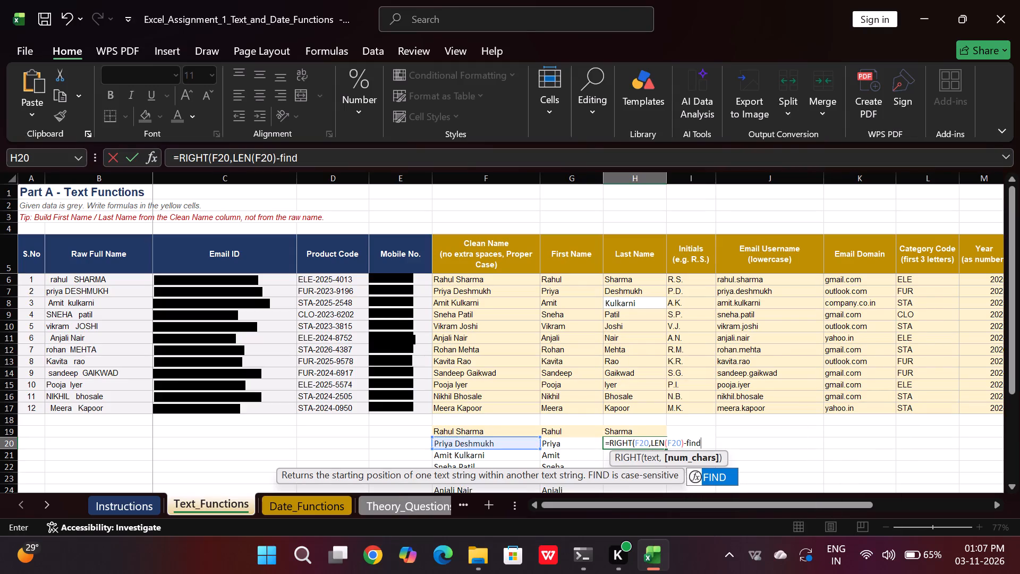
double_click(709, 475)
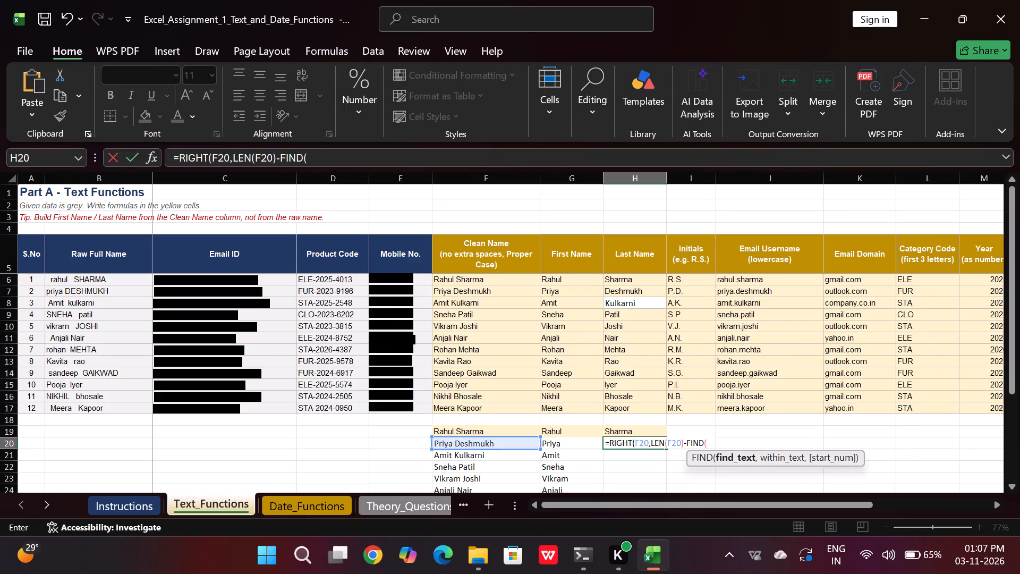
key("shift+quotedbl")
key("space")
type("\"")
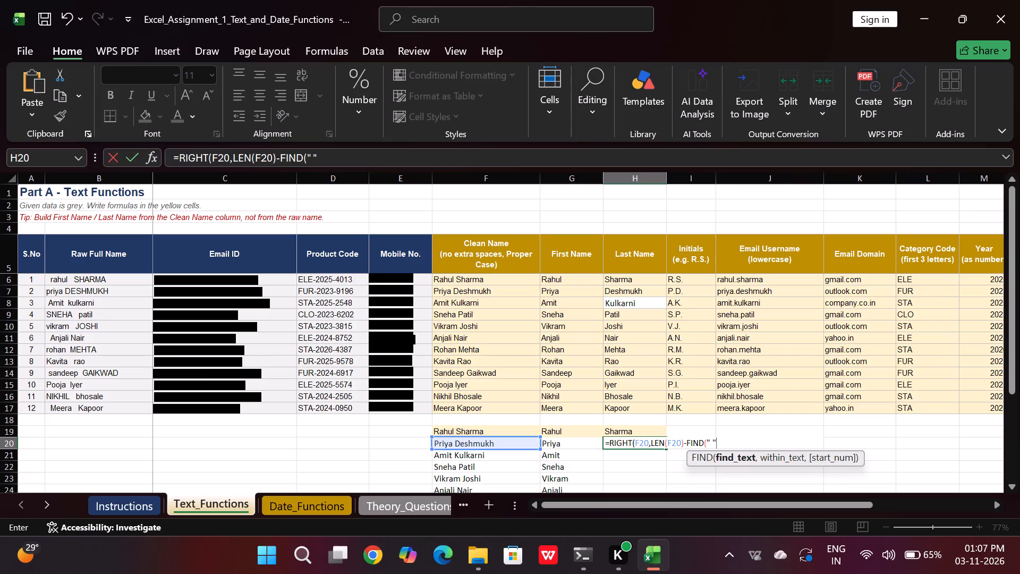
key("comma")
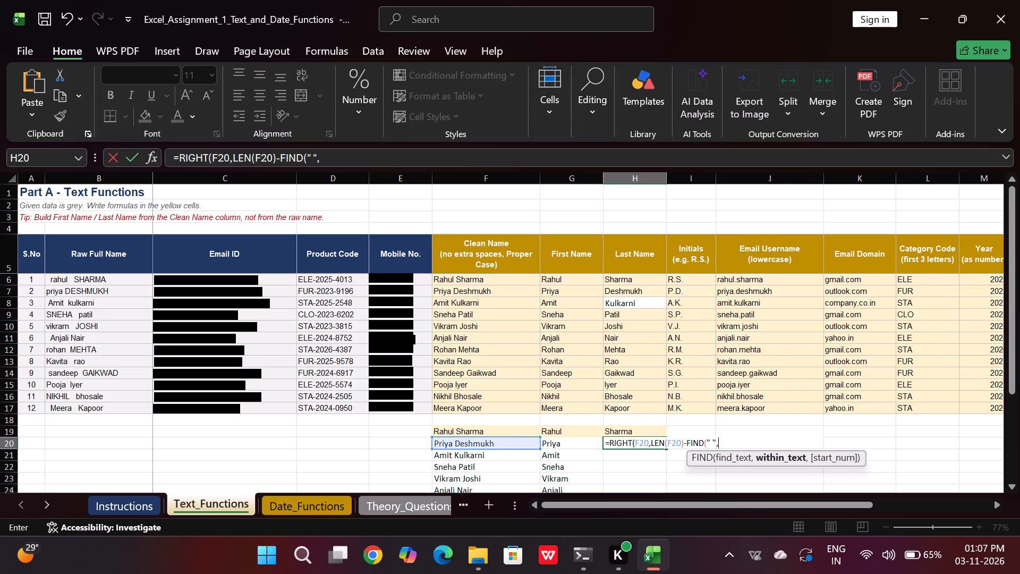
left_click(506, 443)
type("))")
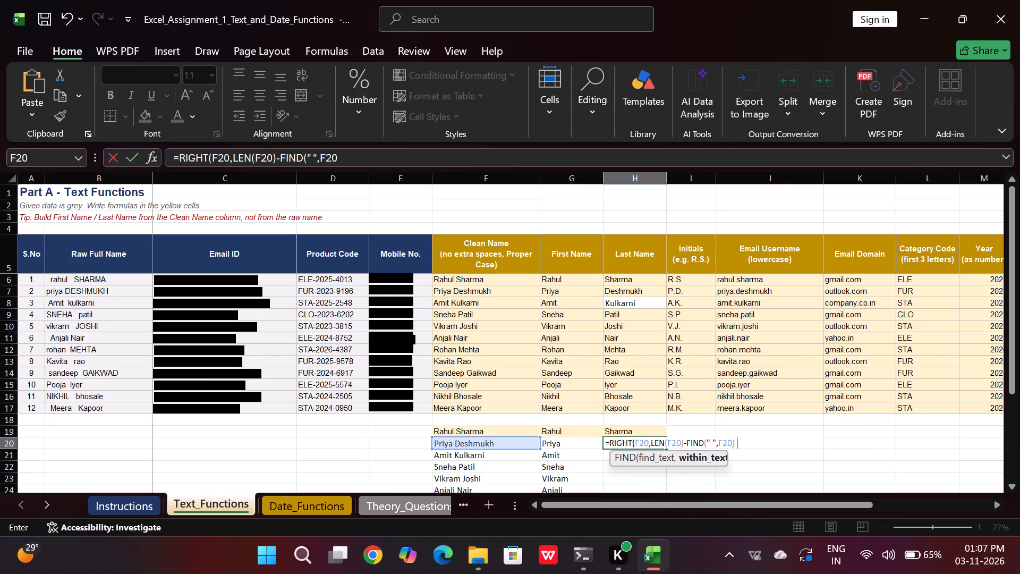
key("Return")
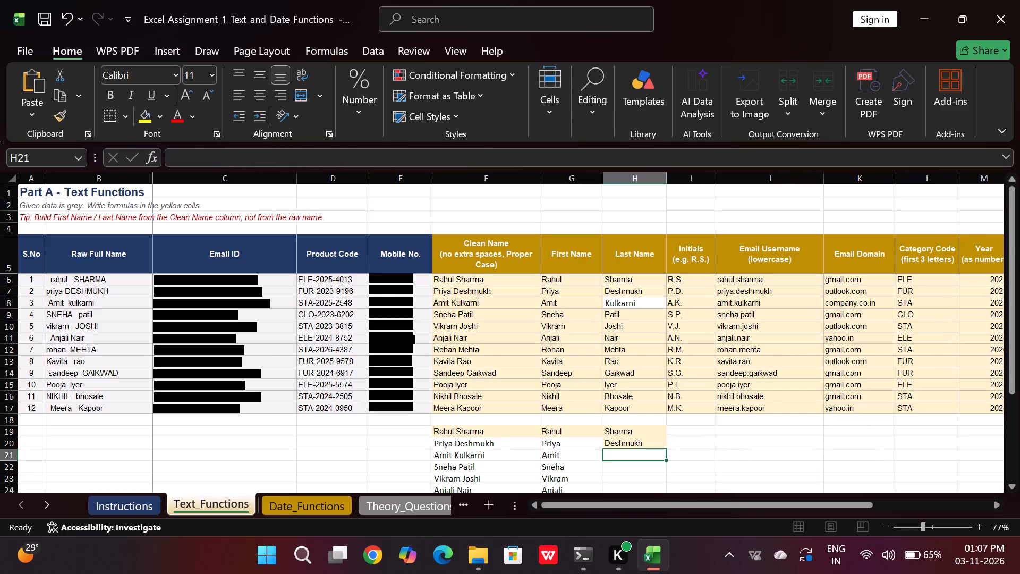
In H21, extract the last name from the clean name with =RIGHT(F21,LEN(F21)-FIND(" ",F21)).
left_click(622, 454)
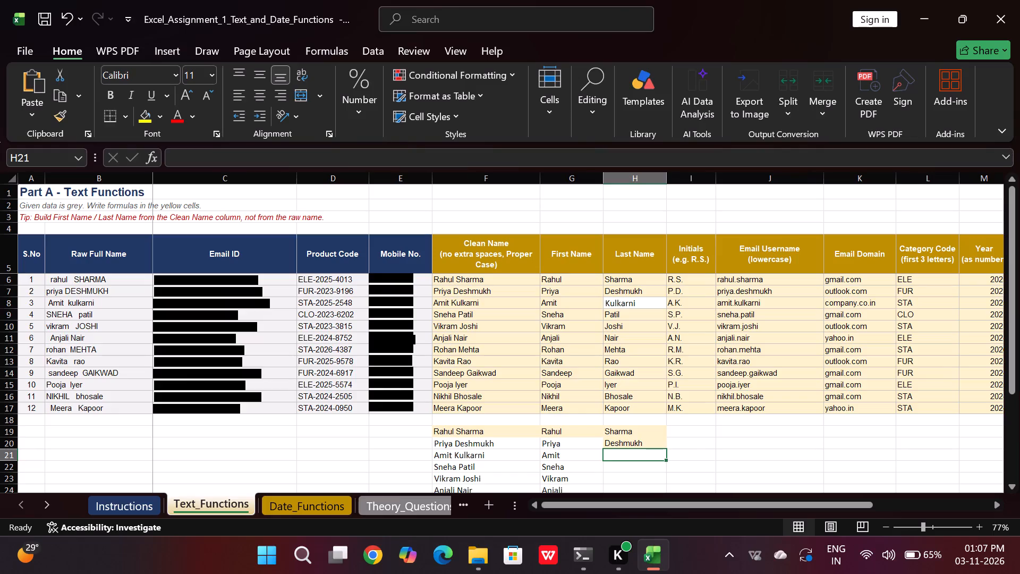
type("=right")
double_click(647, 474)
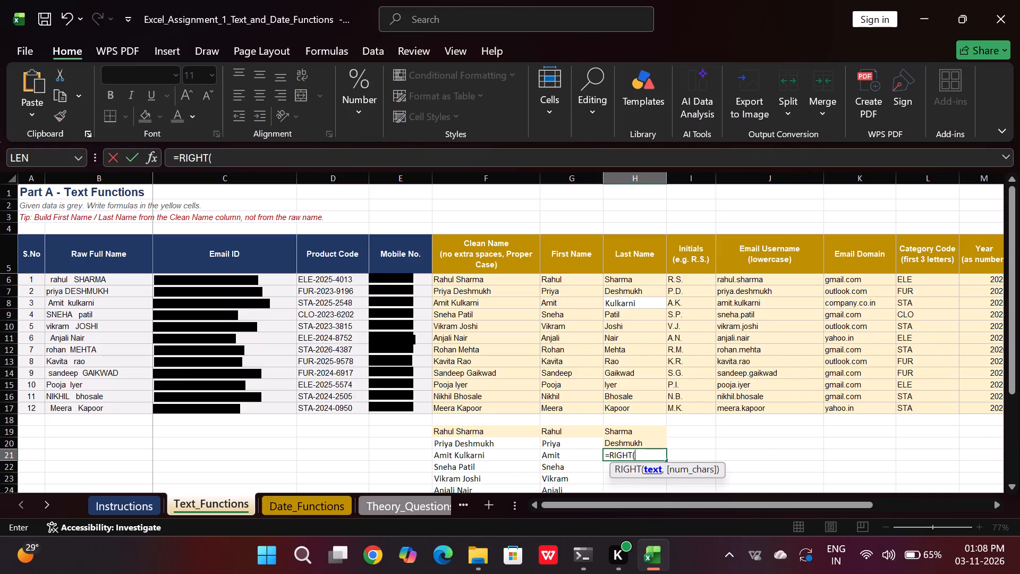
left_click(481, 456)
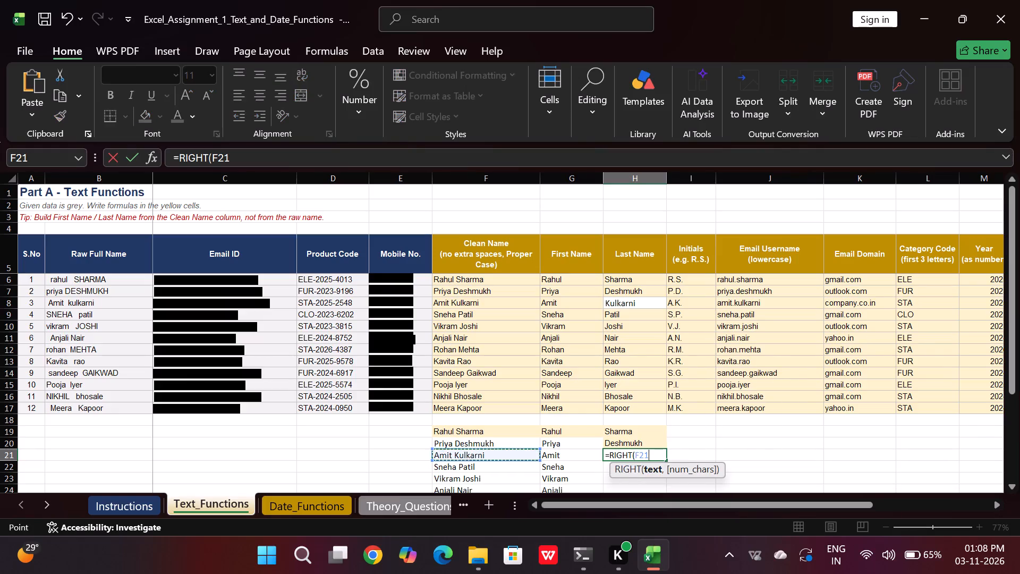
type(",lm")
key("BackSpace")
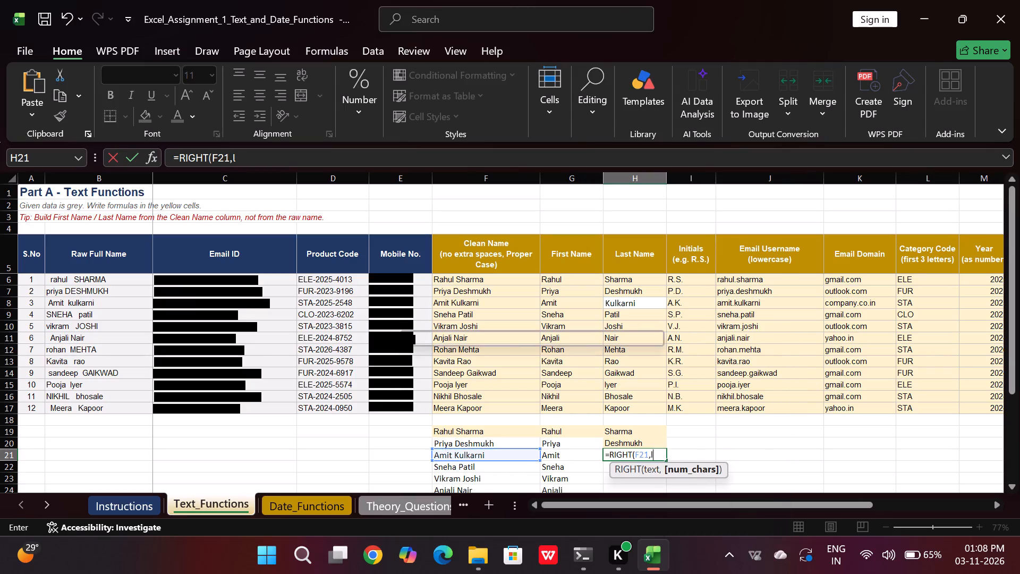
type("em")
key("BackSpace")
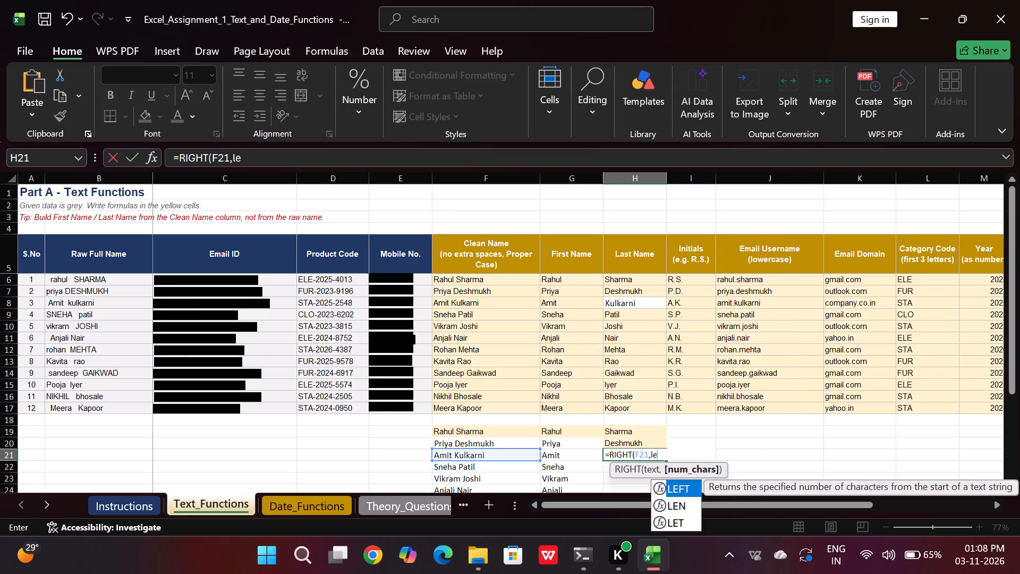
key("n")
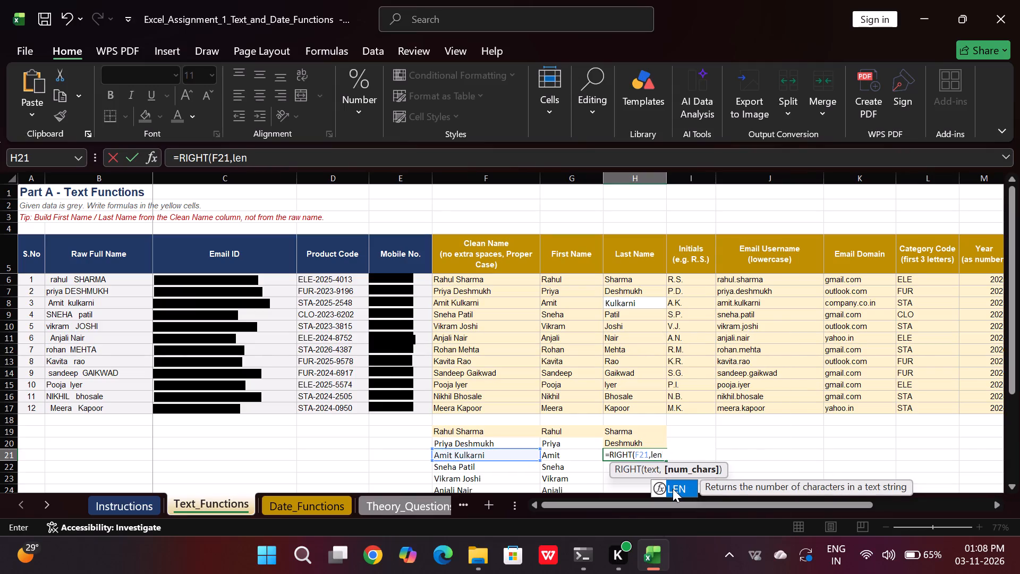
double_click(673, 488)
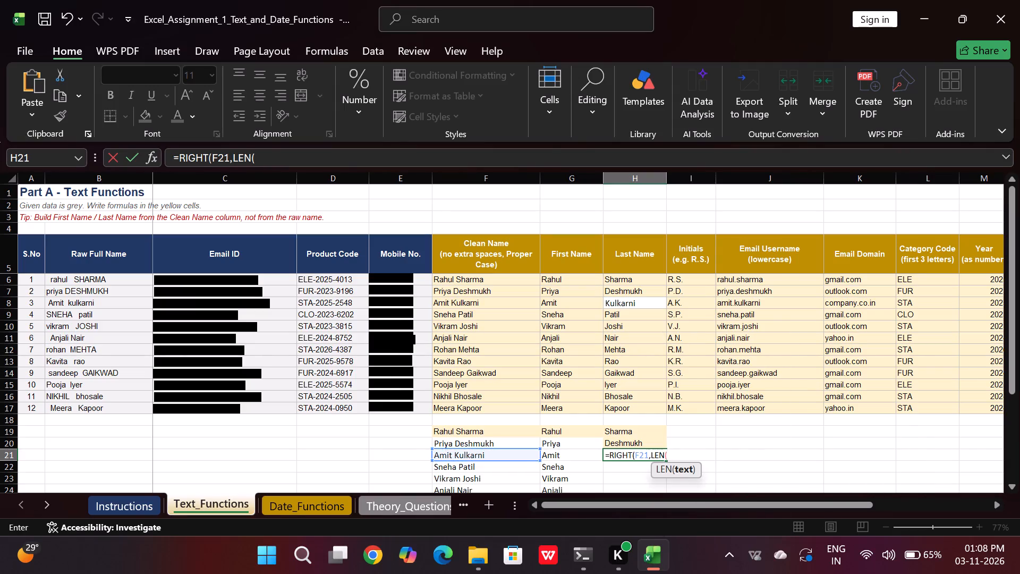
left_click(501, 454)
key("shift+parenright")
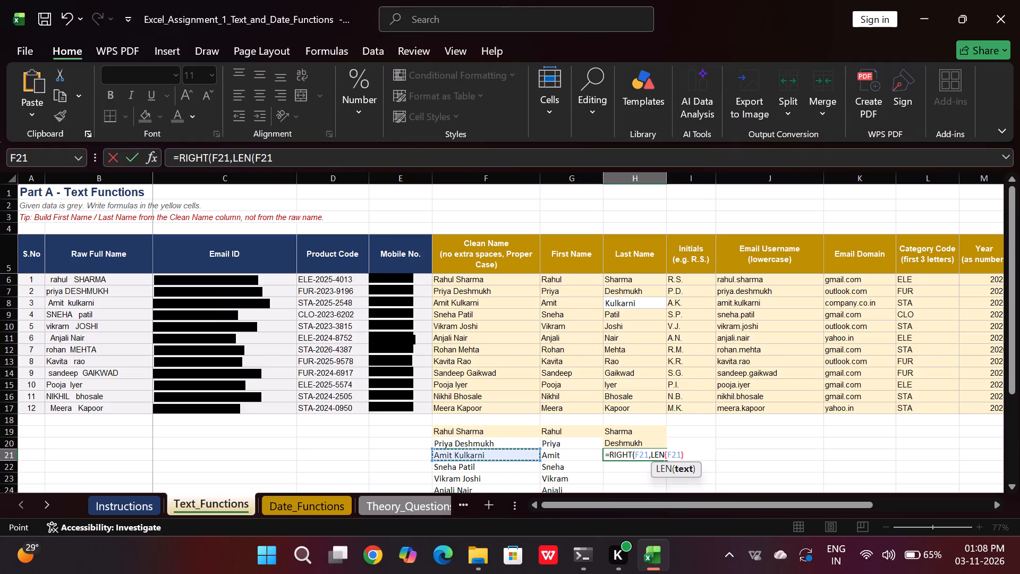
key("minus")
key("f")
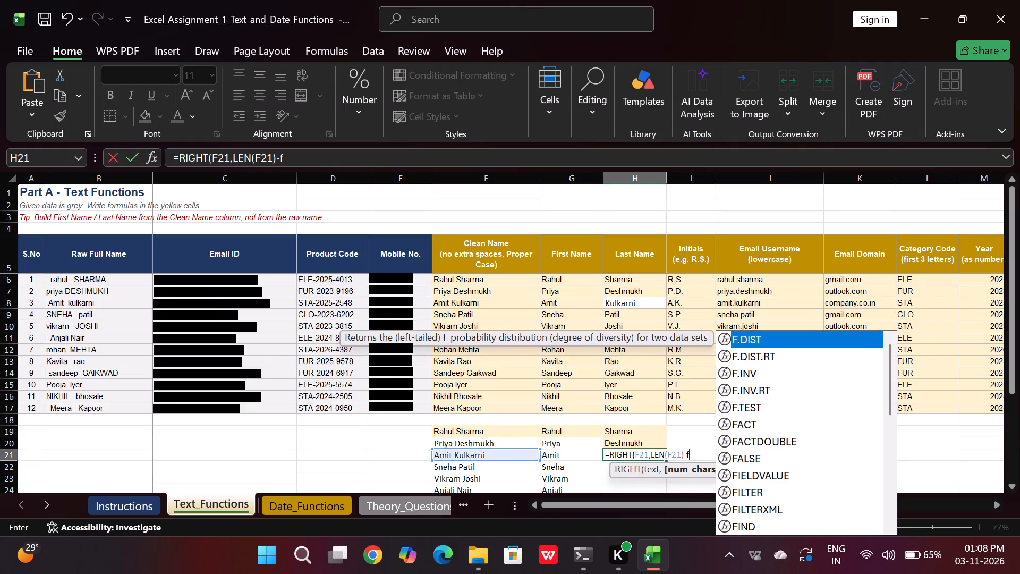
type("ind")
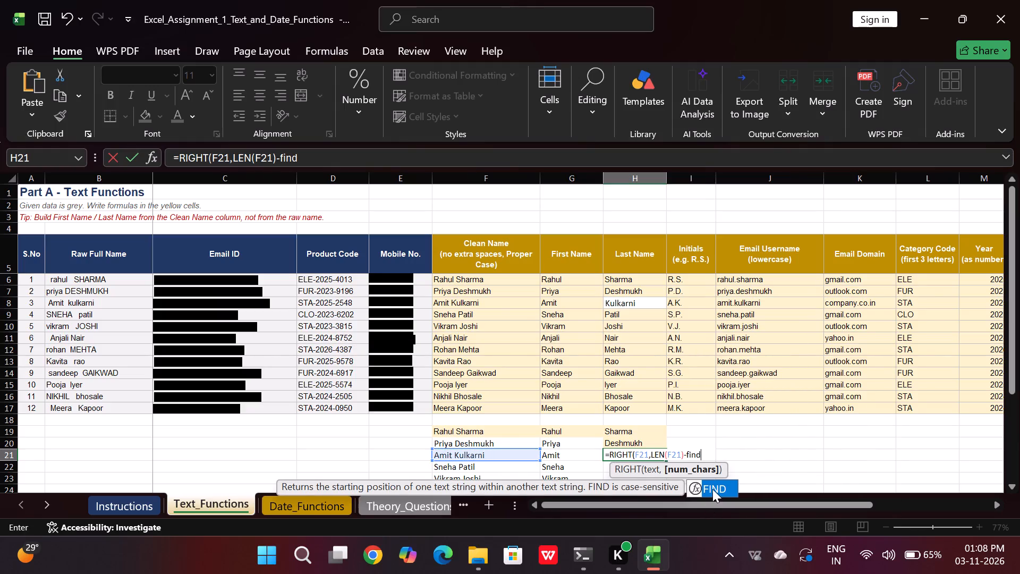
double_click(712, 489)
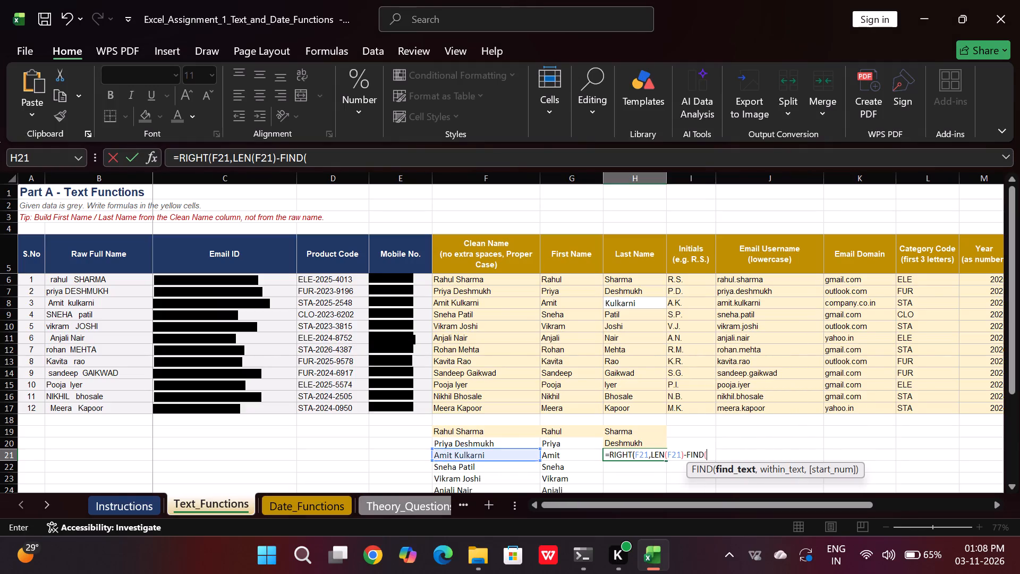
left_click(510, 452)
key("shift+quotedbl")
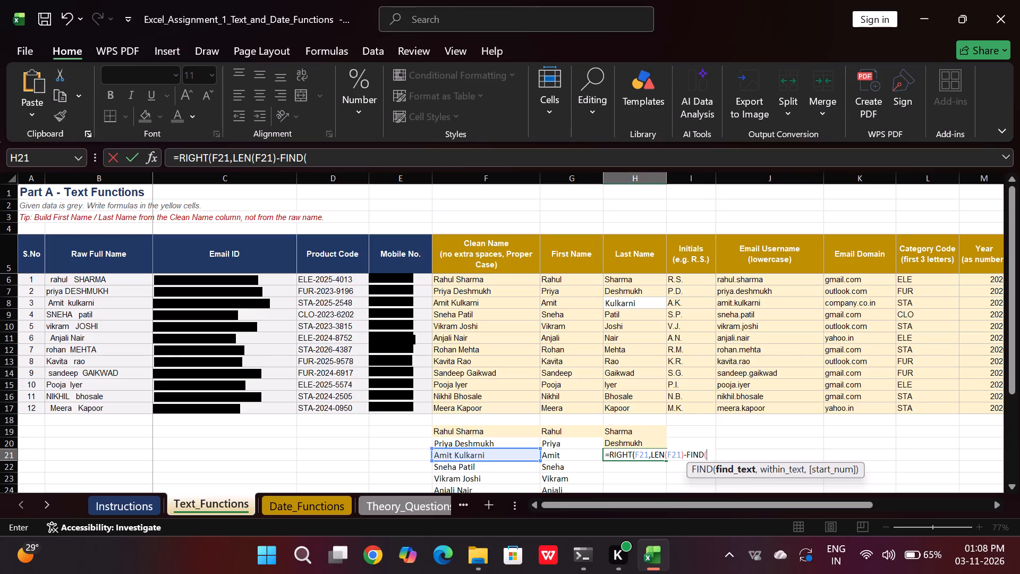
key("shift+quotedbl")
key("space")
type("'")
key("BackSpace")
key("shift+quotedbl")
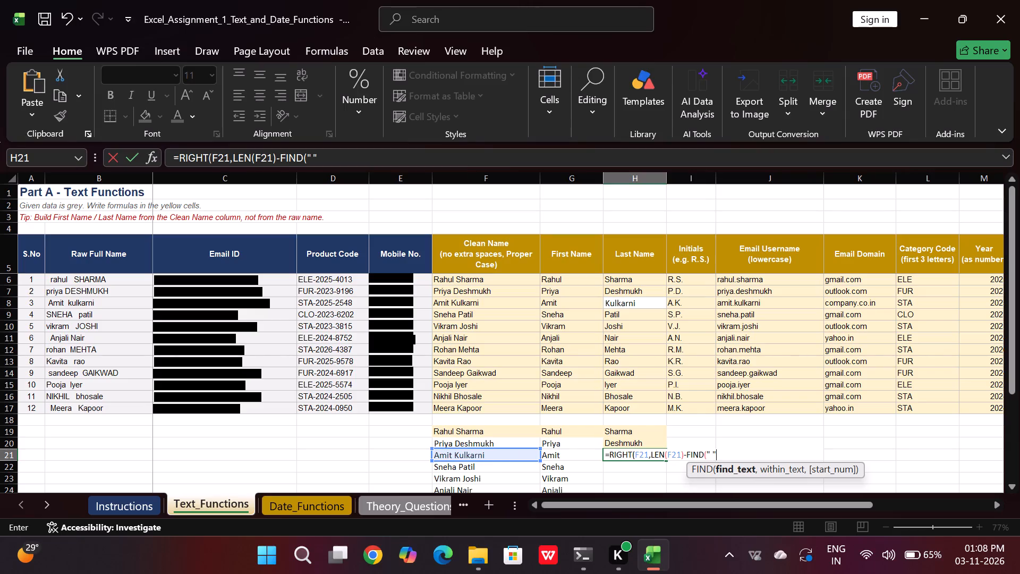
key("comma")
double_click(510, 452)
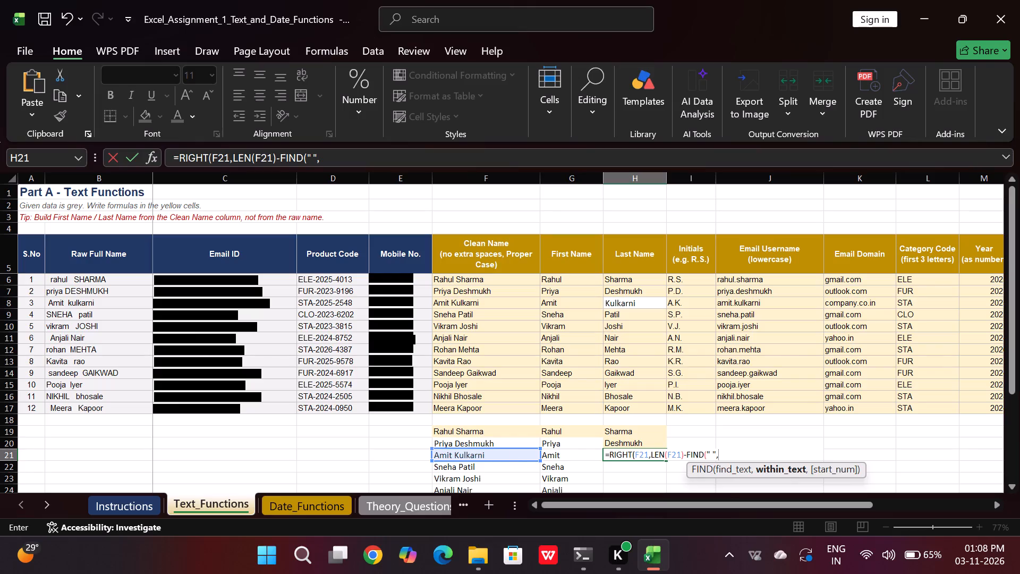
double_click(510, 452)
double_click(492, 452)
type("))")
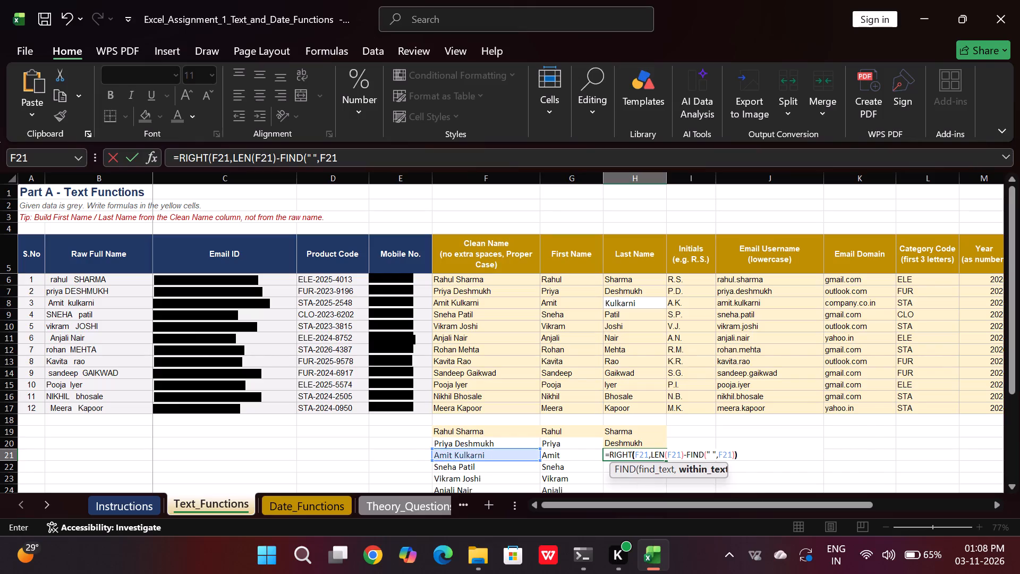
key("Return")
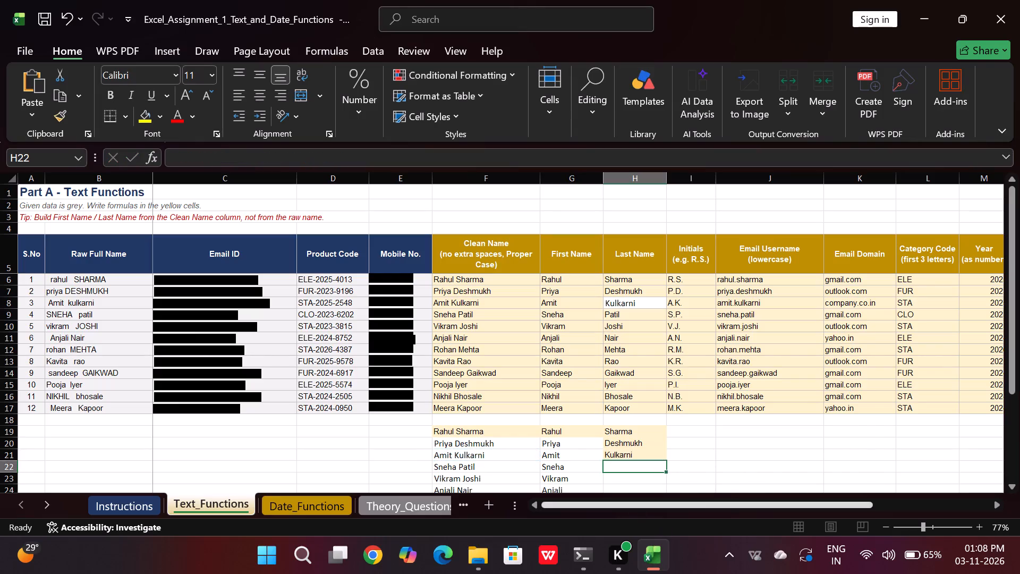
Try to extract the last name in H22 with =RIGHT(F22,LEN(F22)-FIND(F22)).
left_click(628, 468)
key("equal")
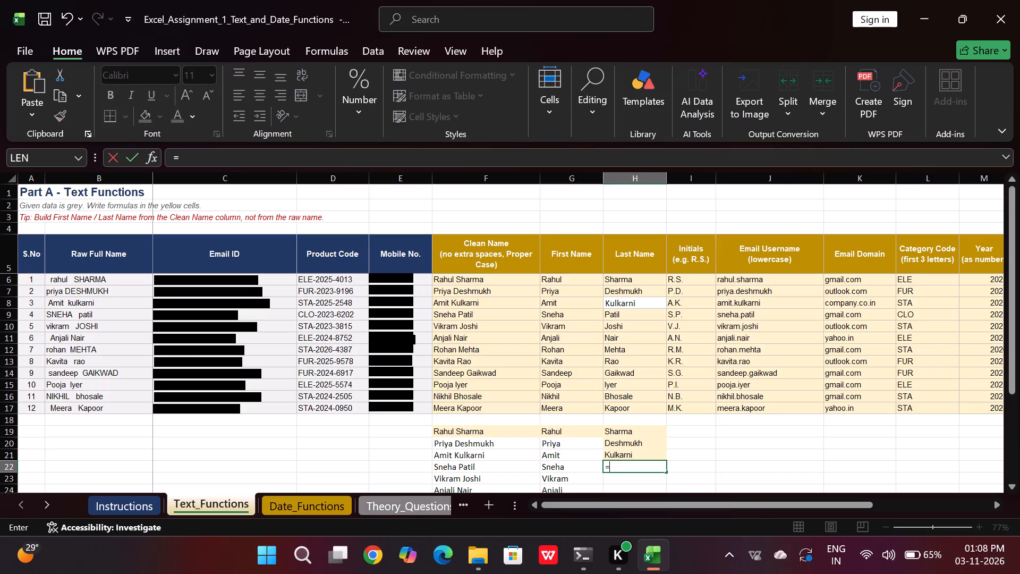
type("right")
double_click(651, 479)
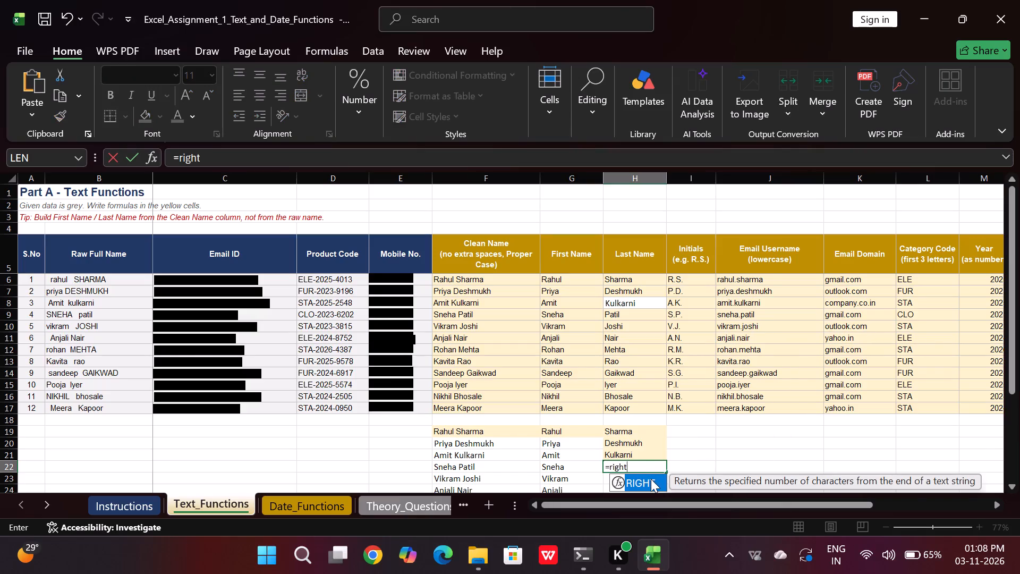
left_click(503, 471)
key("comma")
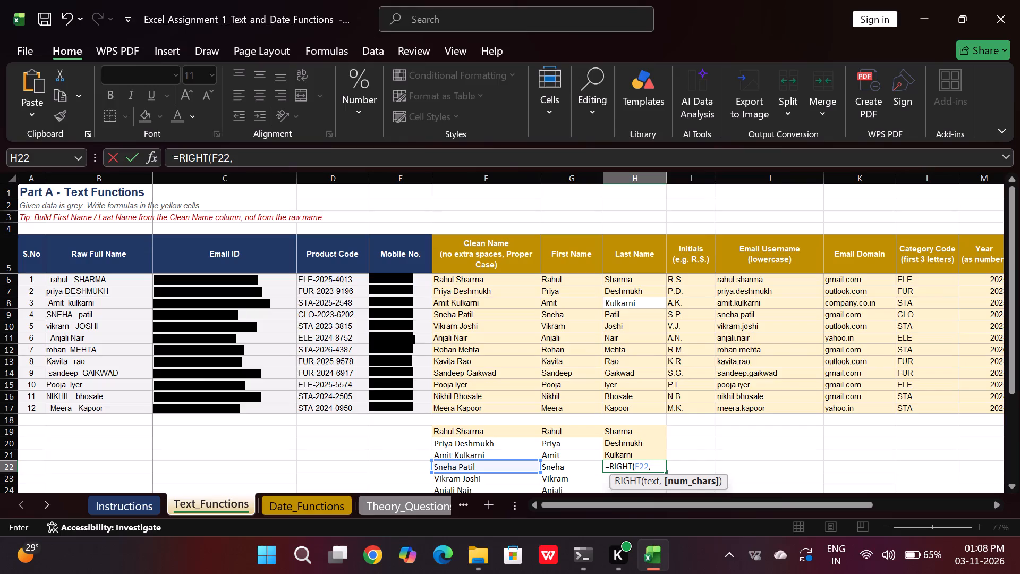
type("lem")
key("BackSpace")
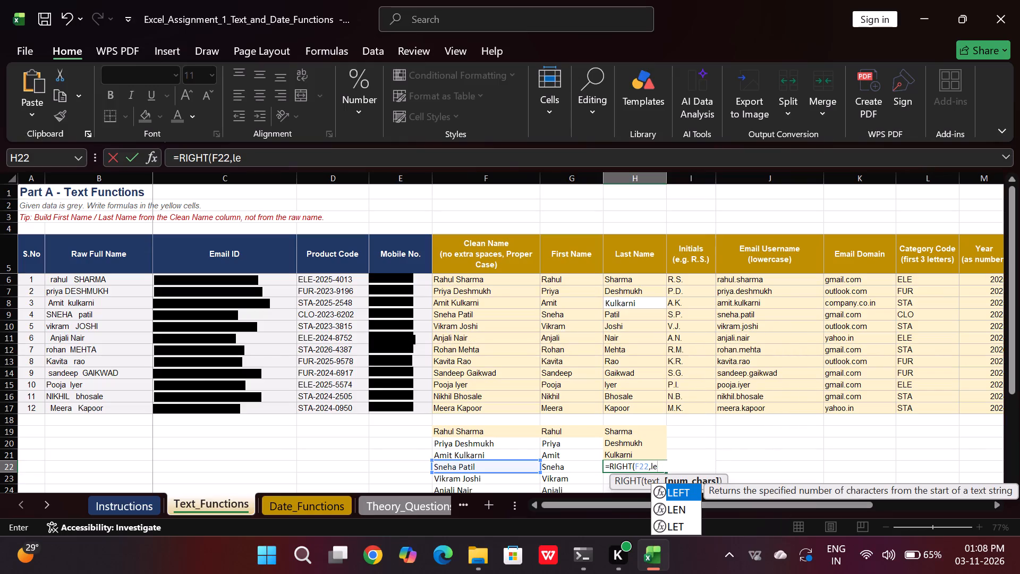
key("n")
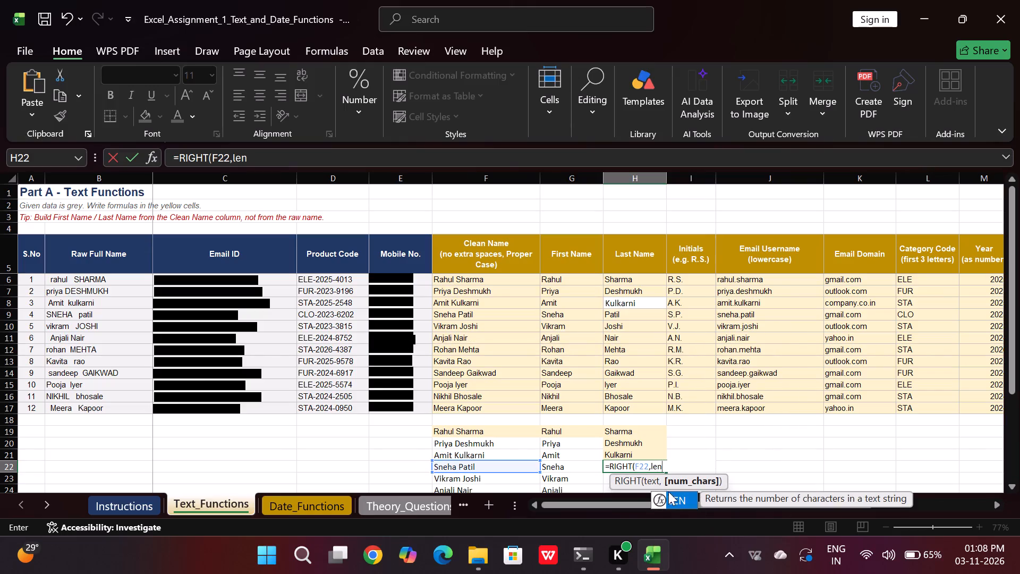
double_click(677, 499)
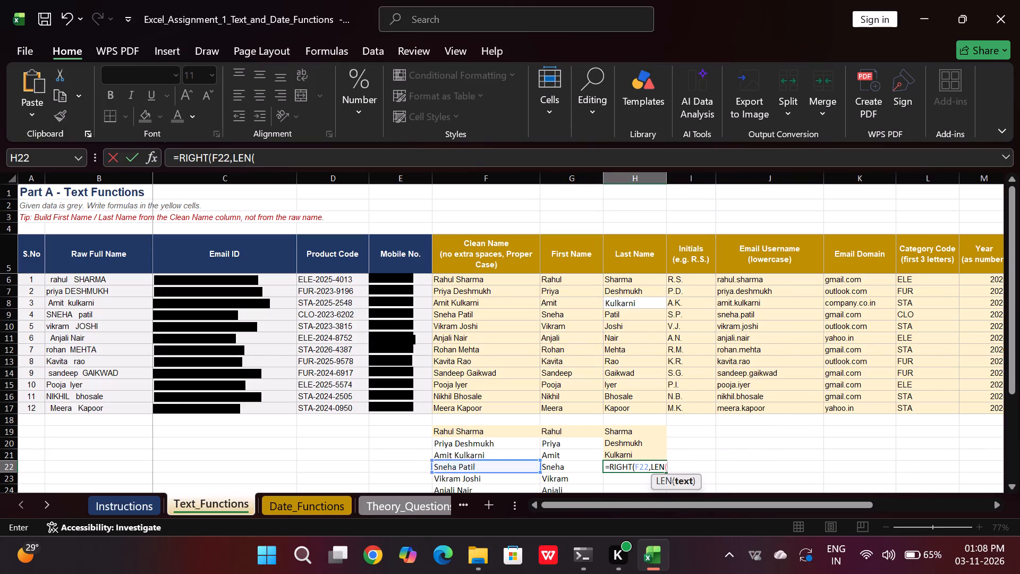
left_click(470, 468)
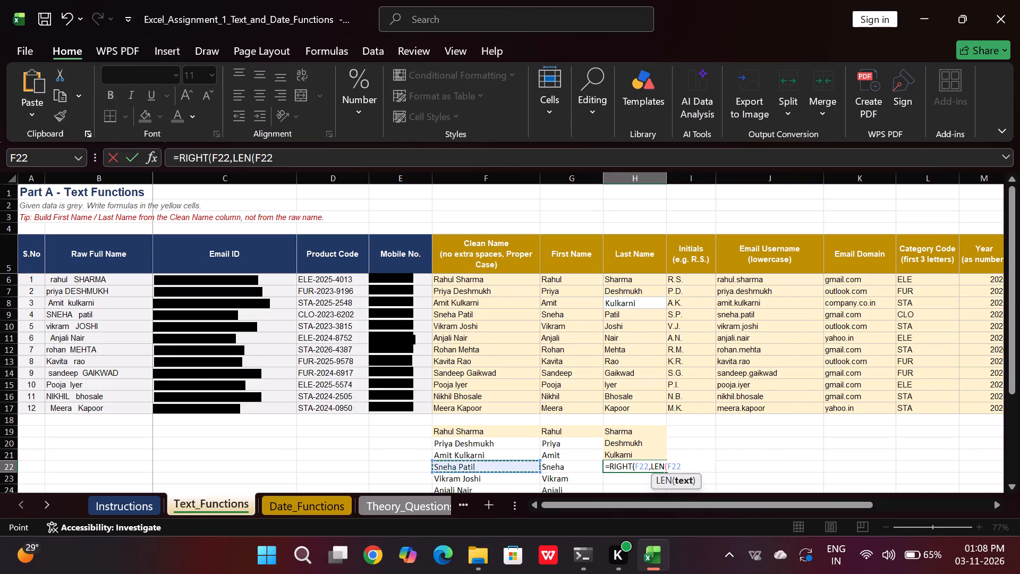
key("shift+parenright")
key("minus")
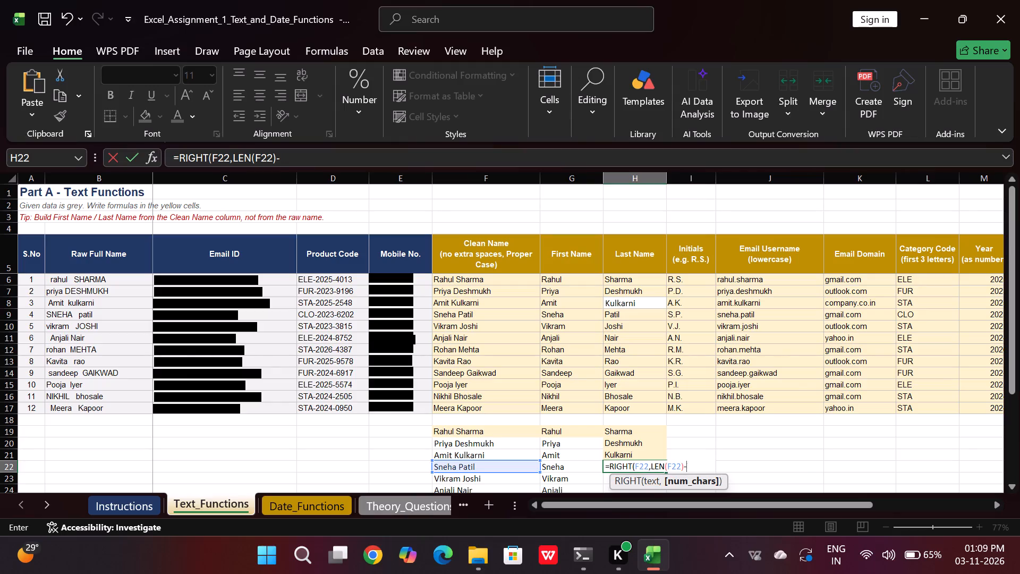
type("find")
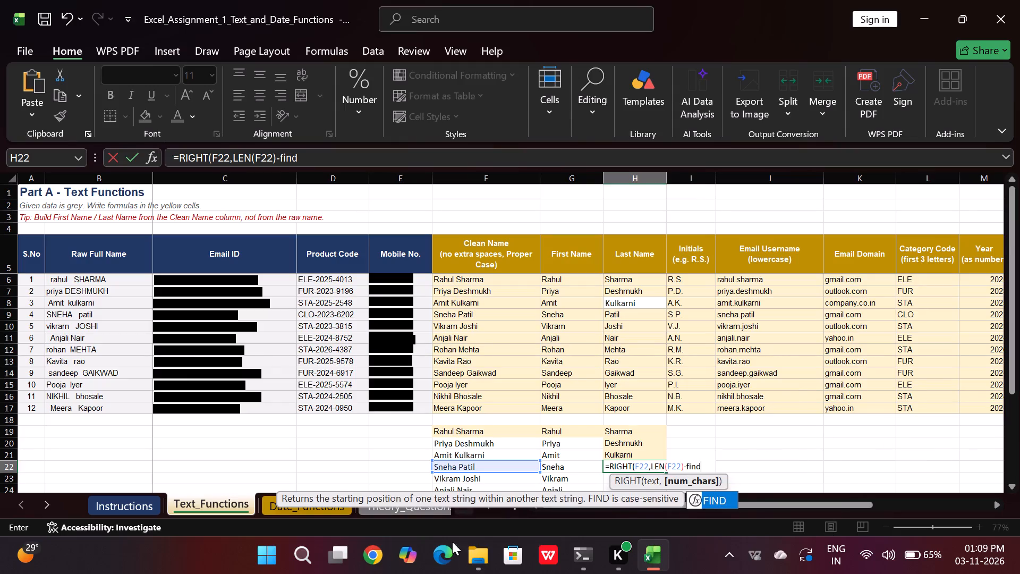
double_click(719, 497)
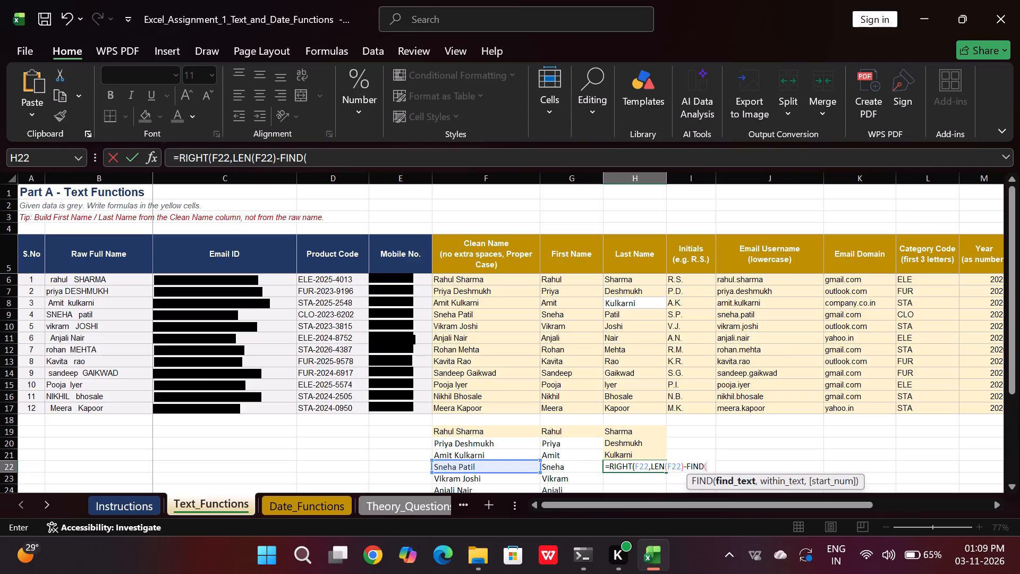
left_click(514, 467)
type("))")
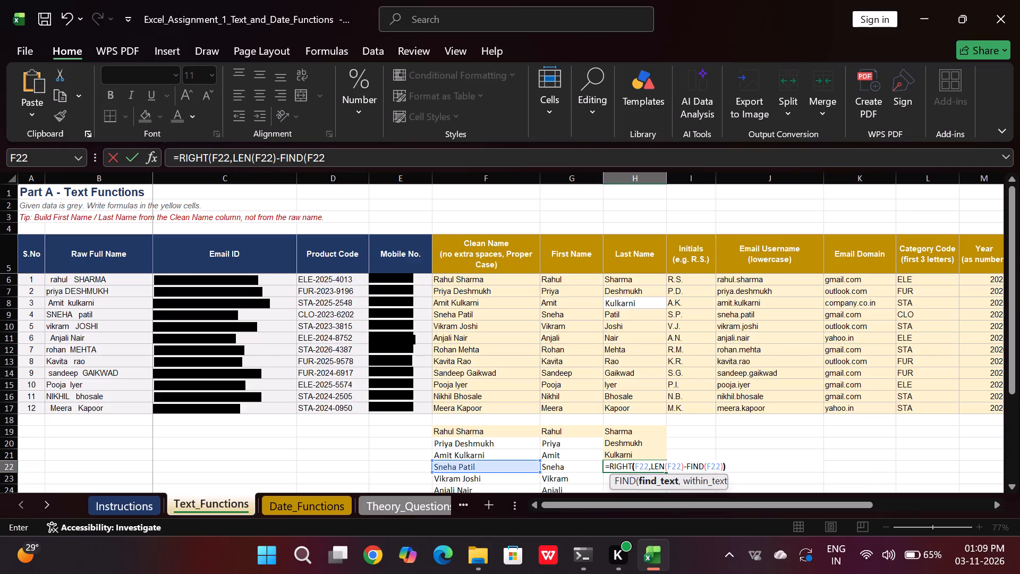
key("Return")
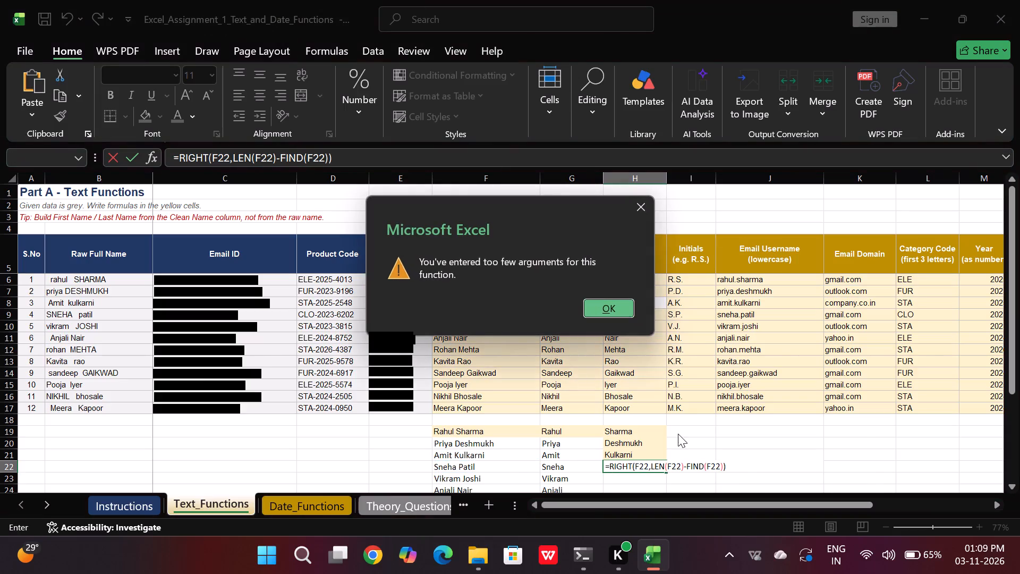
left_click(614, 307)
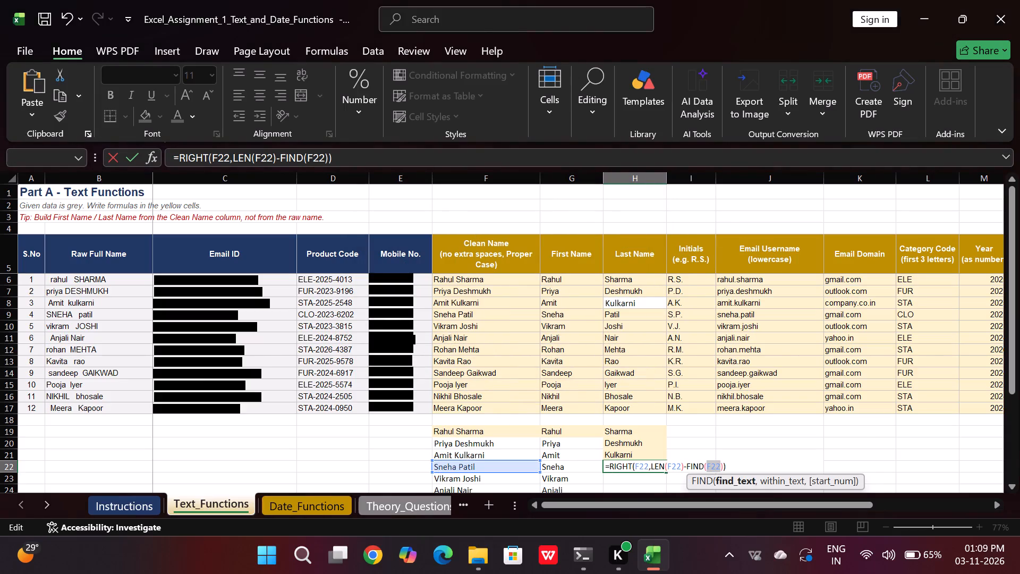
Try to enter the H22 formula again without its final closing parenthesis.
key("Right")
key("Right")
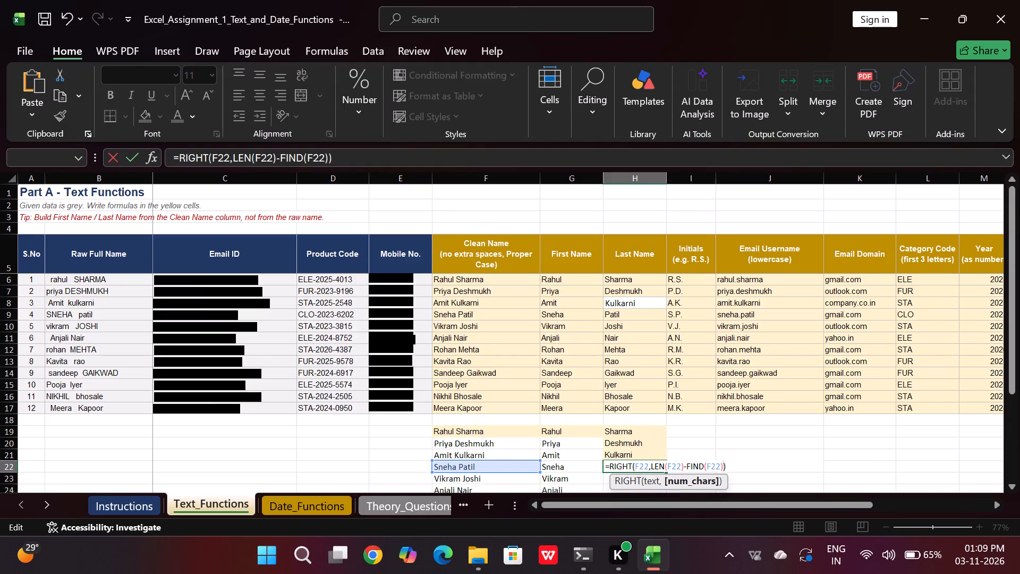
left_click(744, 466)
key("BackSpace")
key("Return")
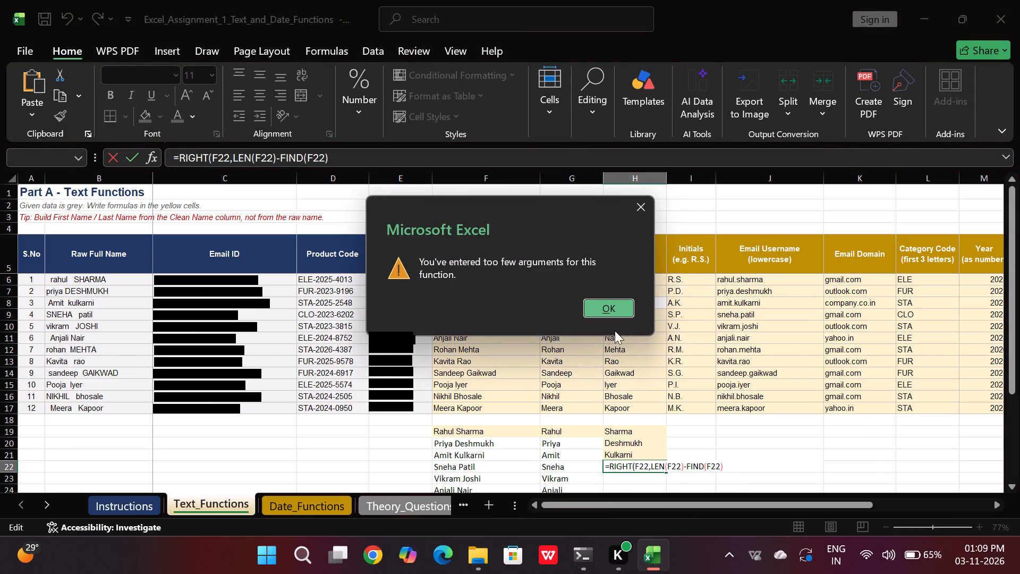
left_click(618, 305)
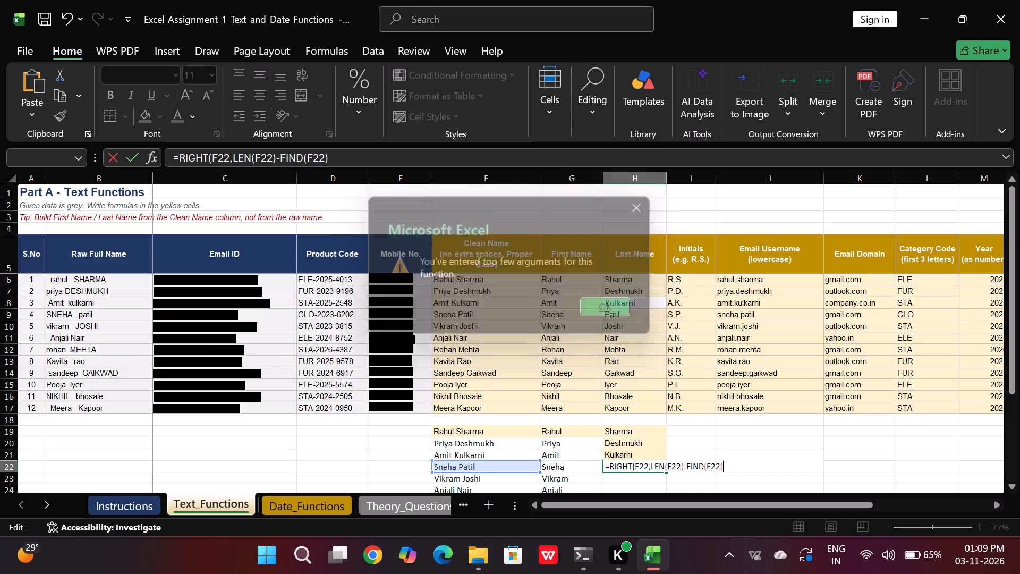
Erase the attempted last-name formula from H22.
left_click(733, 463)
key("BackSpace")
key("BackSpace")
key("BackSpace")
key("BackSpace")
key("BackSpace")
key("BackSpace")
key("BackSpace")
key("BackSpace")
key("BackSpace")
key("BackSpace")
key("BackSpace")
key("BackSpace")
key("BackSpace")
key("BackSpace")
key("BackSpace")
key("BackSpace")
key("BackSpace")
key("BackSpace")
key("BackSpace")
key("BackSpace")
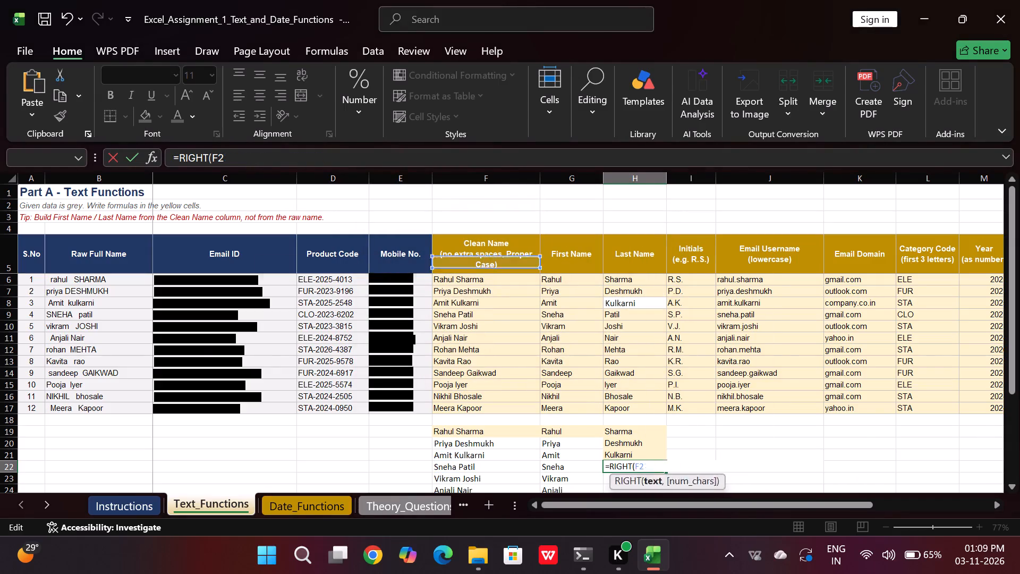
Rebuild the last-name formula in H22 as =RIGHT(F22,LEN(F22)-FIND(F22)).
key("equal")
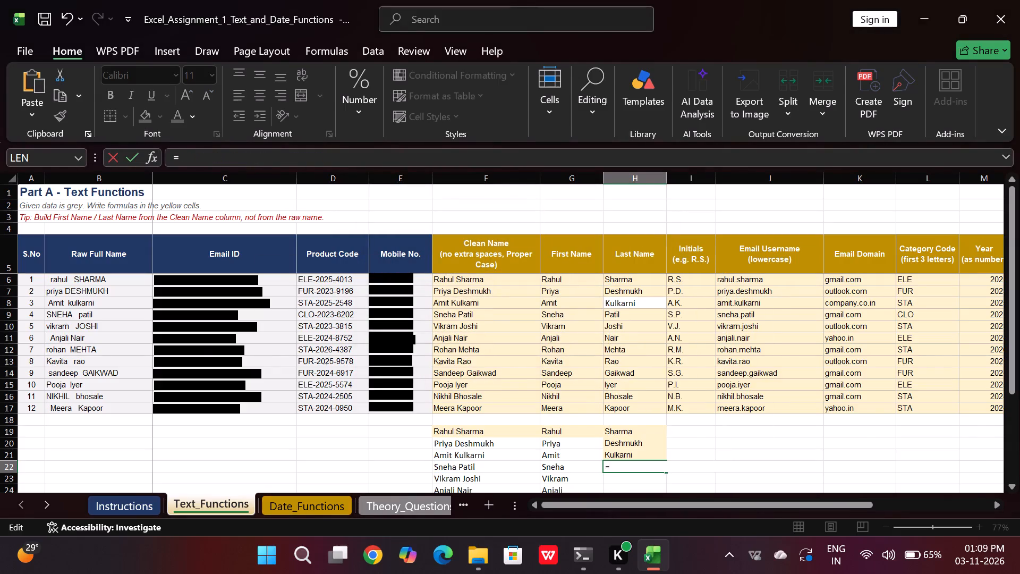
type("right")
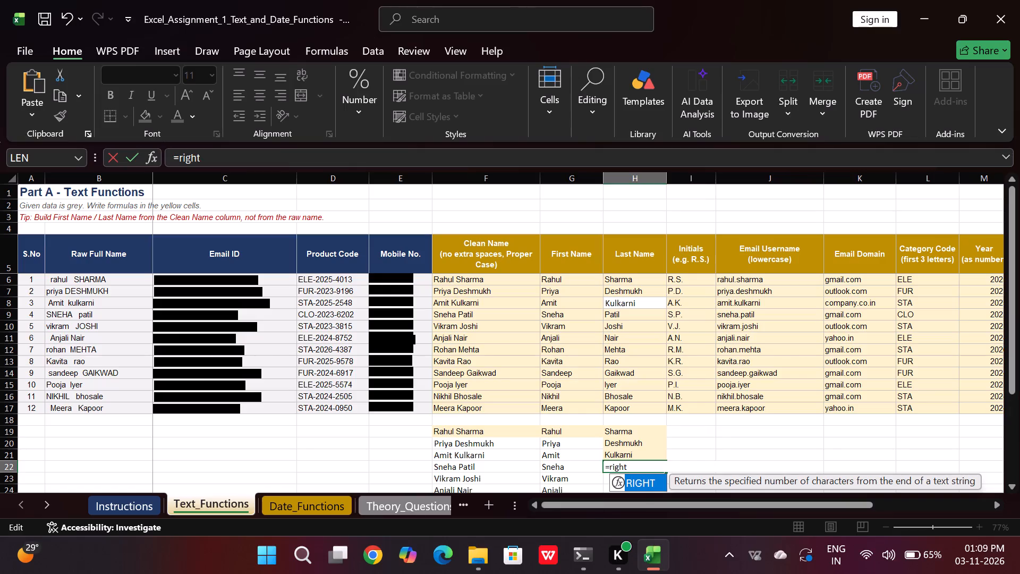
double_click(632, 482)
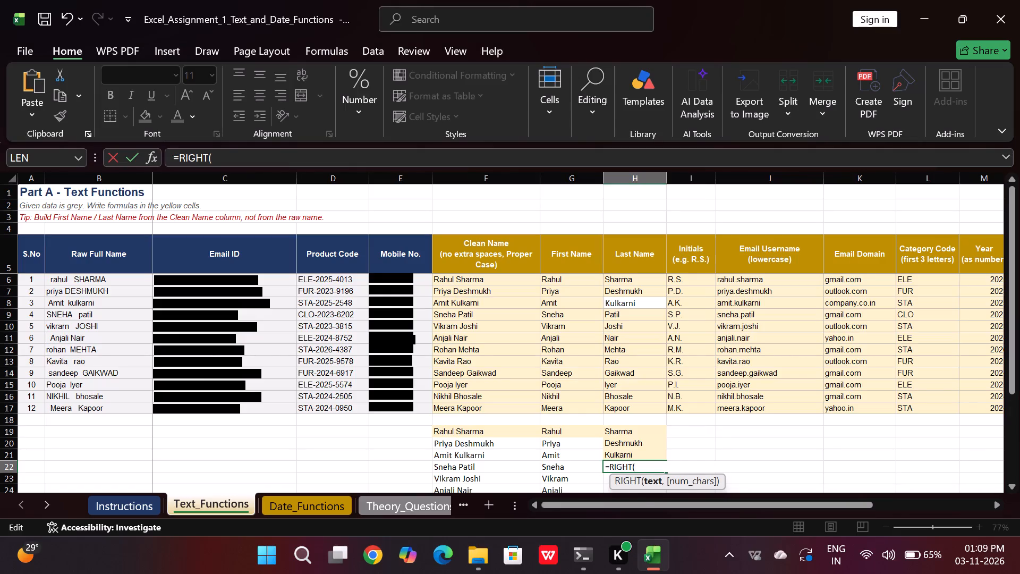
left_click(450, 468)
key("comma")
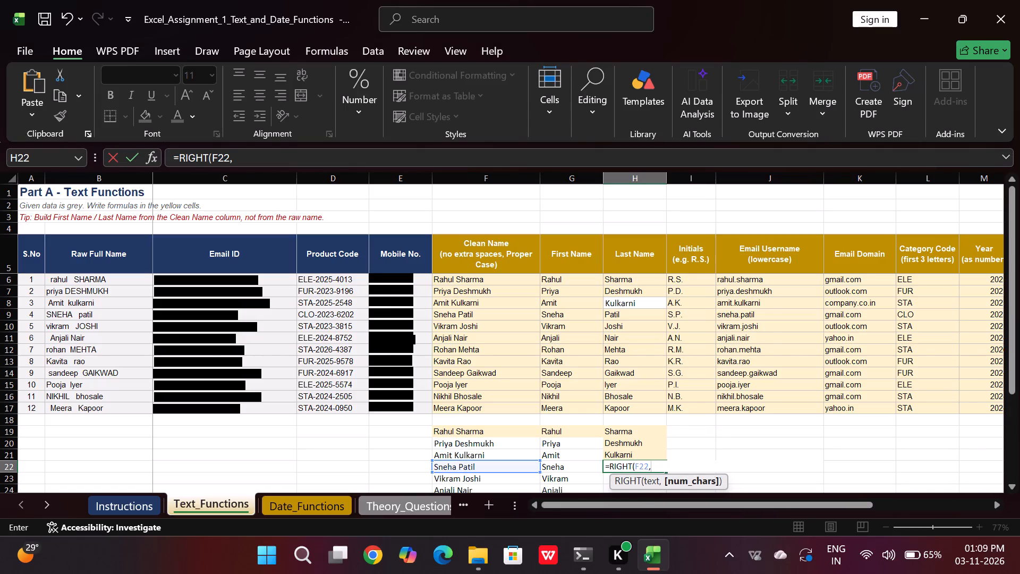
type("lem")
key("BackSpace")
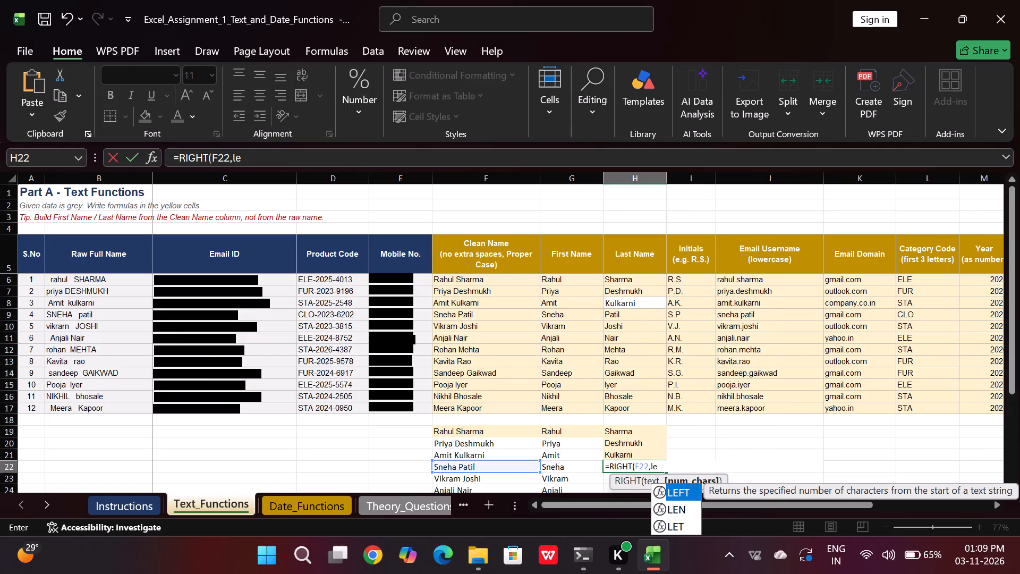
double_click(674, 509)
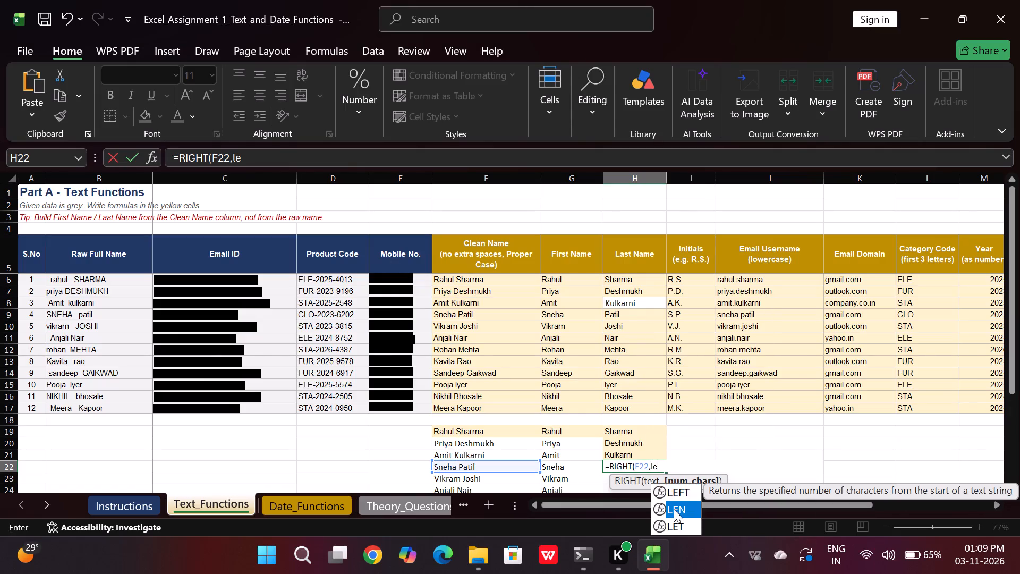
left_click(482, 469)
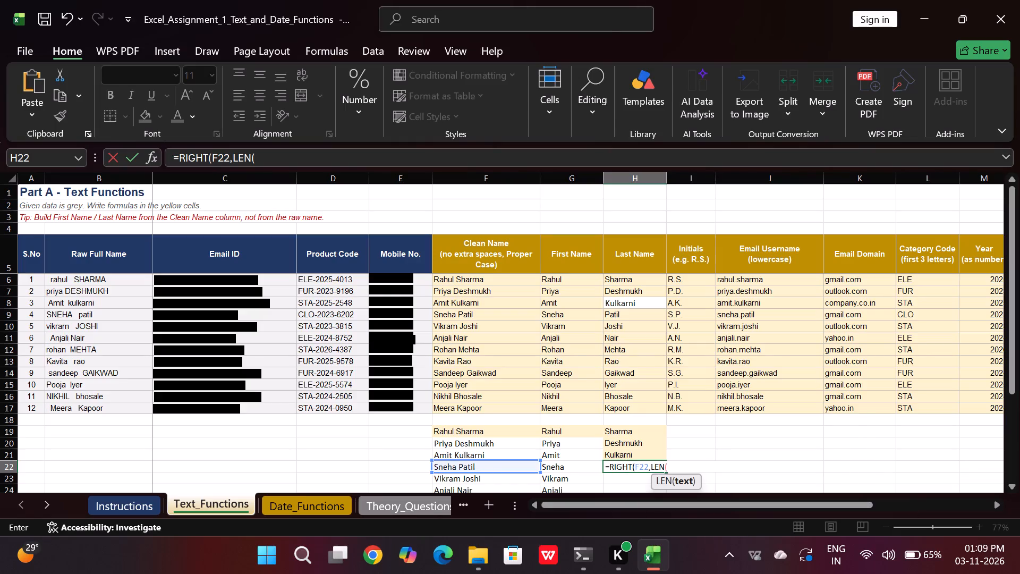
left_click(482, 467)
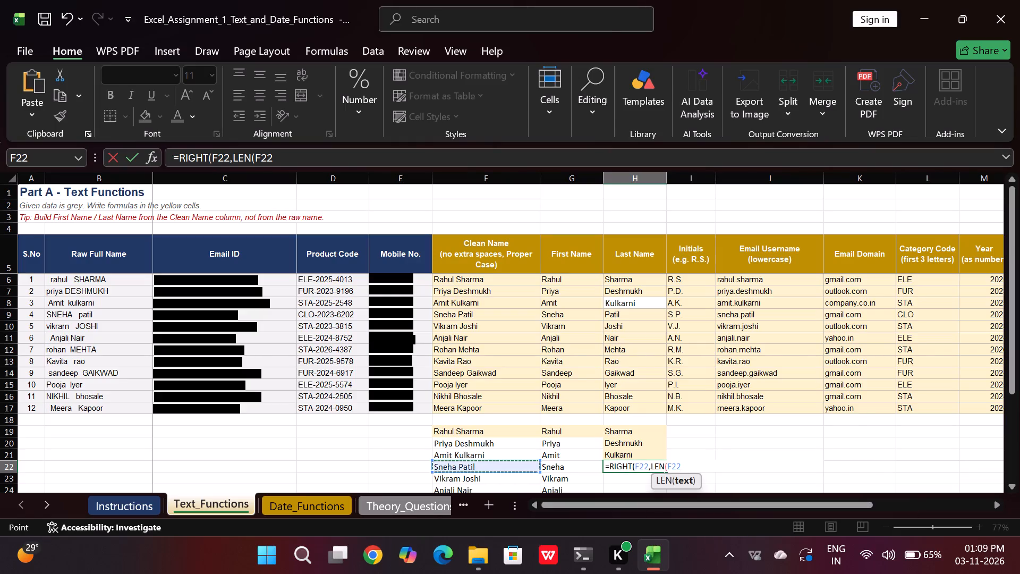
type(")-")
type("find")
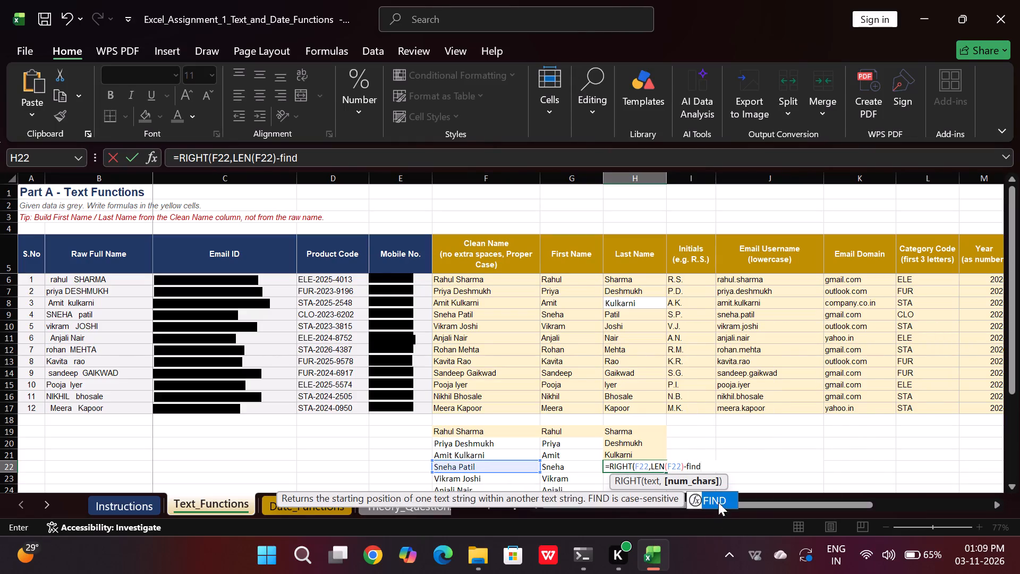
double_click(719, 498)
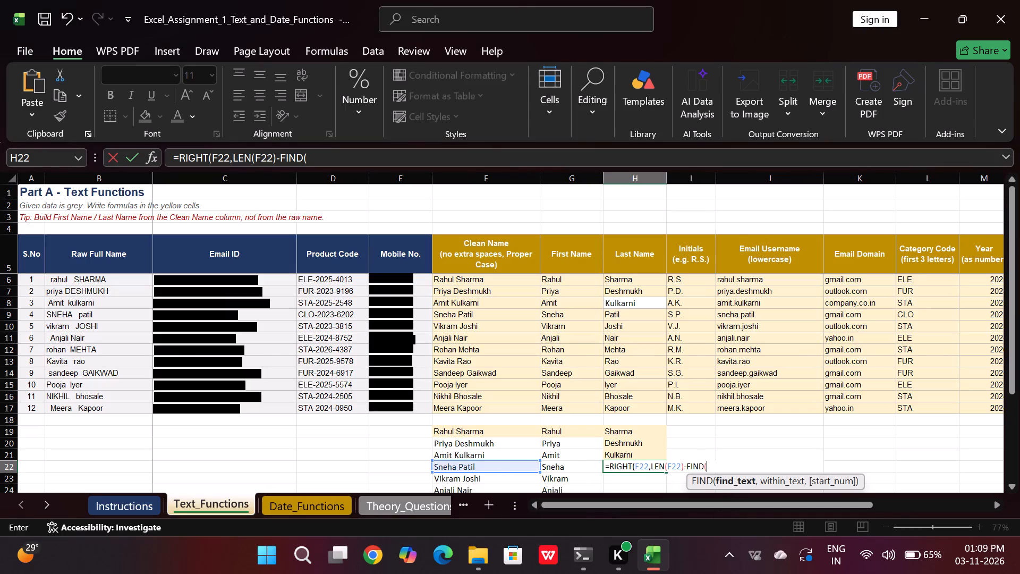
left_click(498, 468)
type("))")
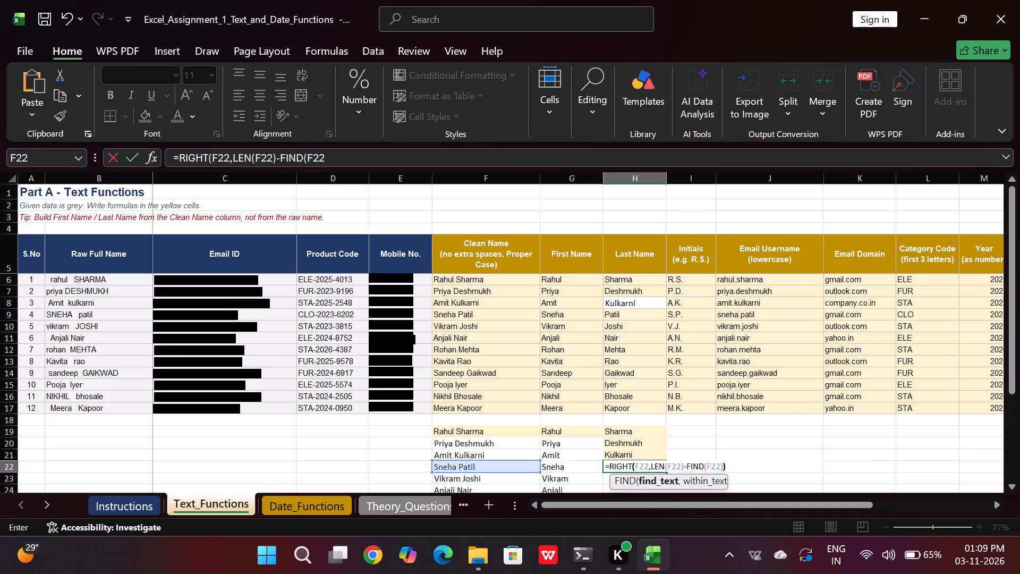
key("Return")
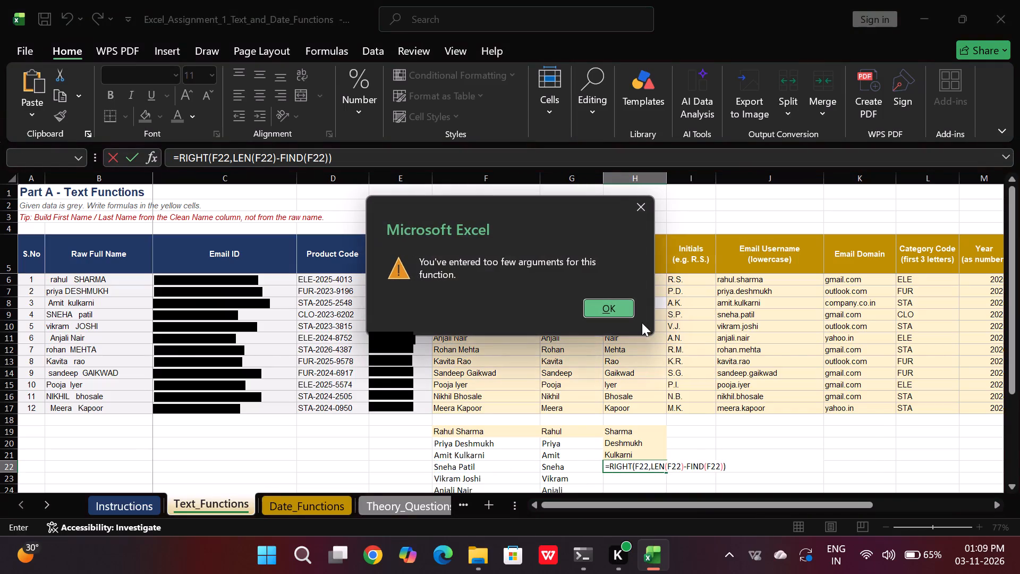
left_click(618, 312)
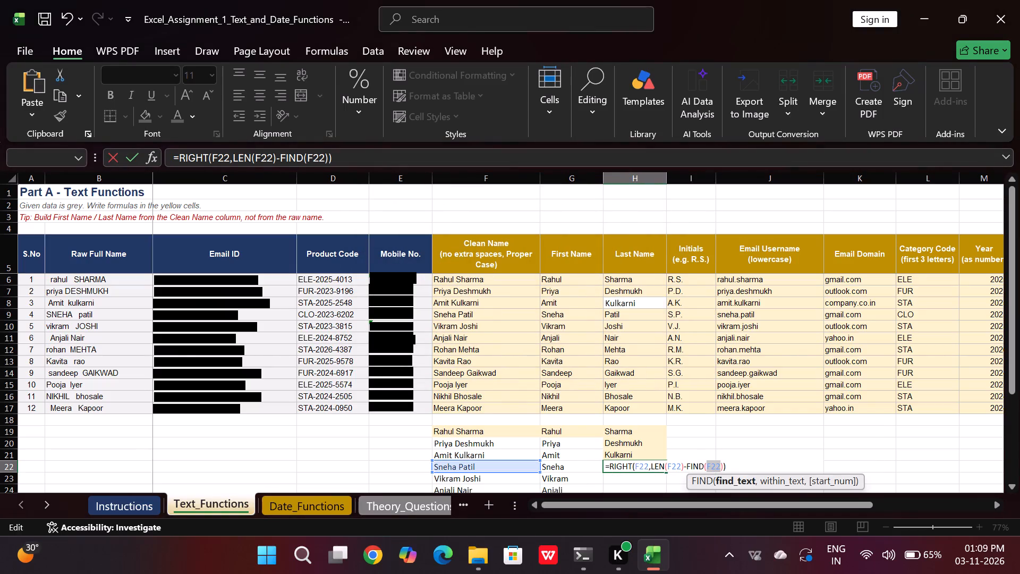
Remove FIND's incorrect argument and the closing parentheses from the H22 formula, leaving =RIGHT(F22,LEN(F22)-FIND(.
left_click(736, 455)
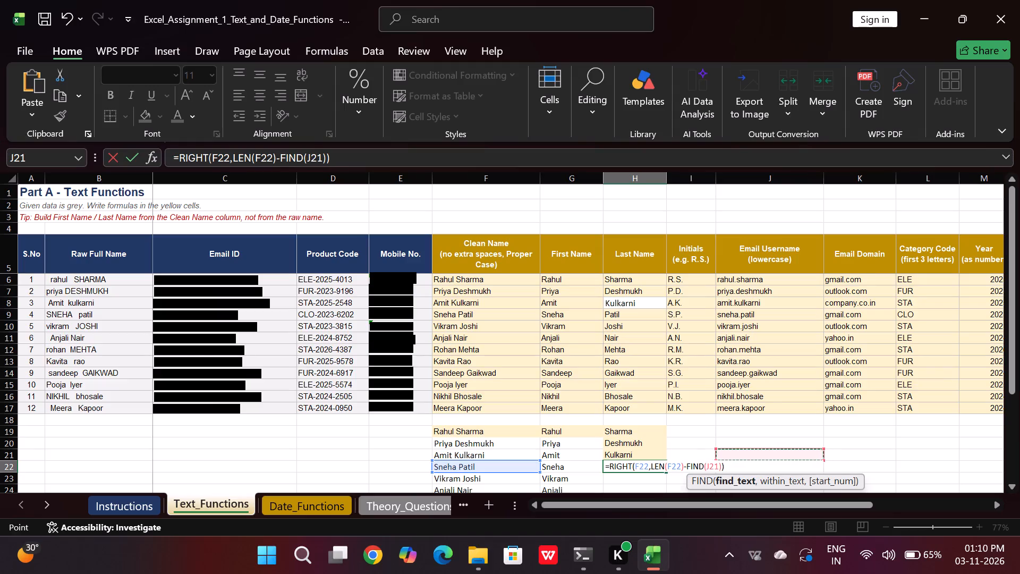
left_click(715, 466)
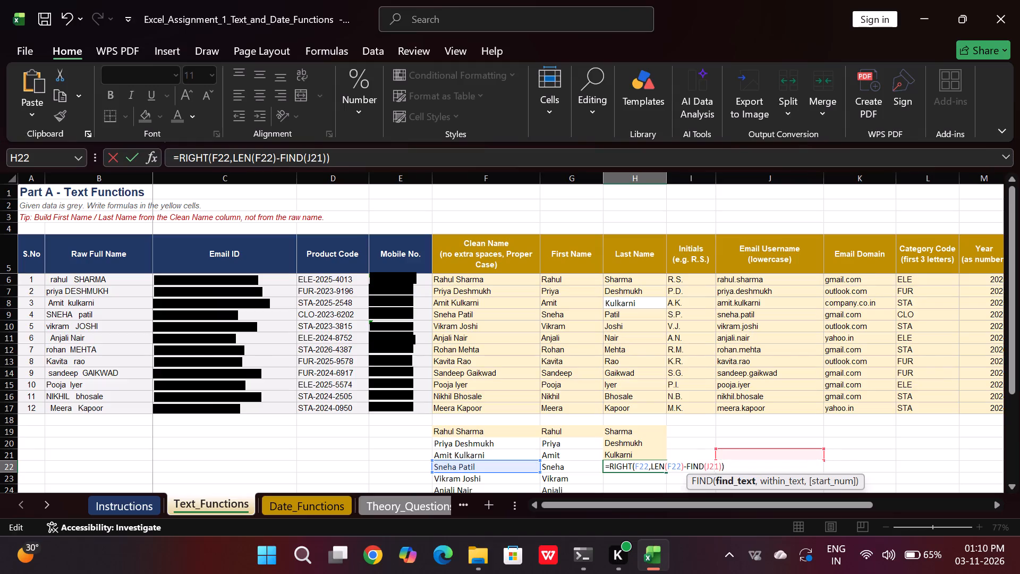
left_click(712, 466)
key("BackSpace")
key("BackSpace")
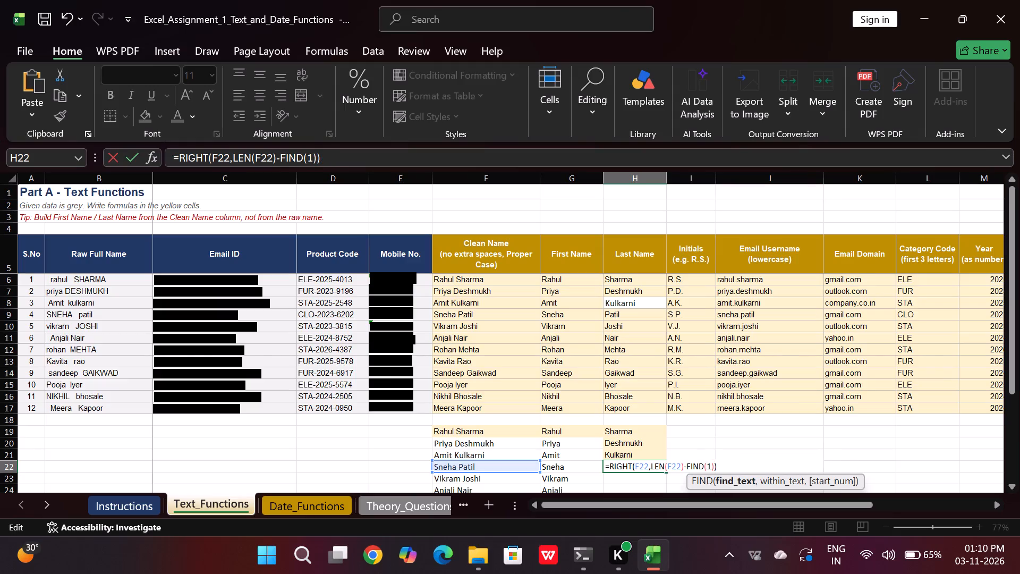
key("Right")
key("Right")
key("Right")
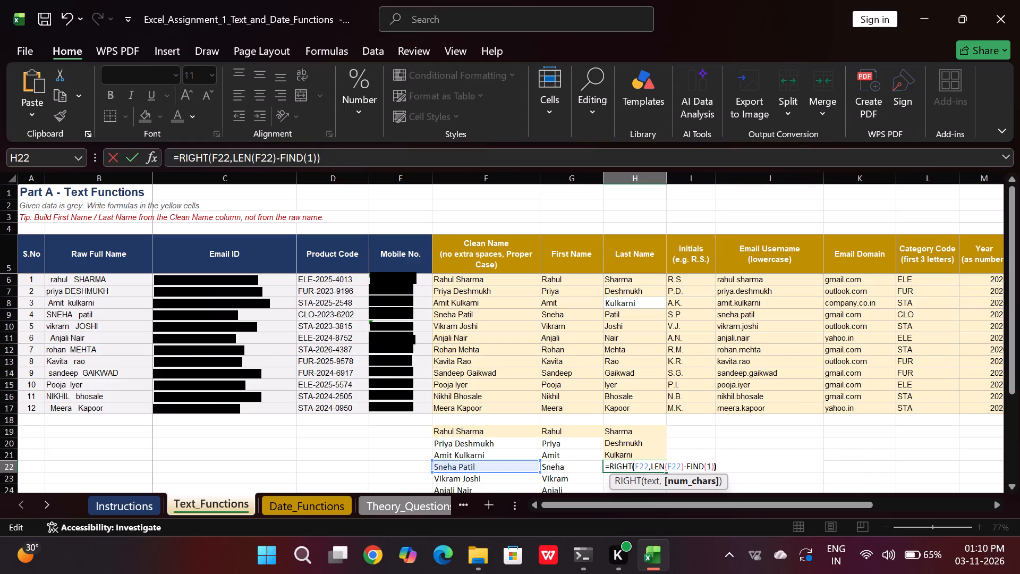
left_click(723, 465)
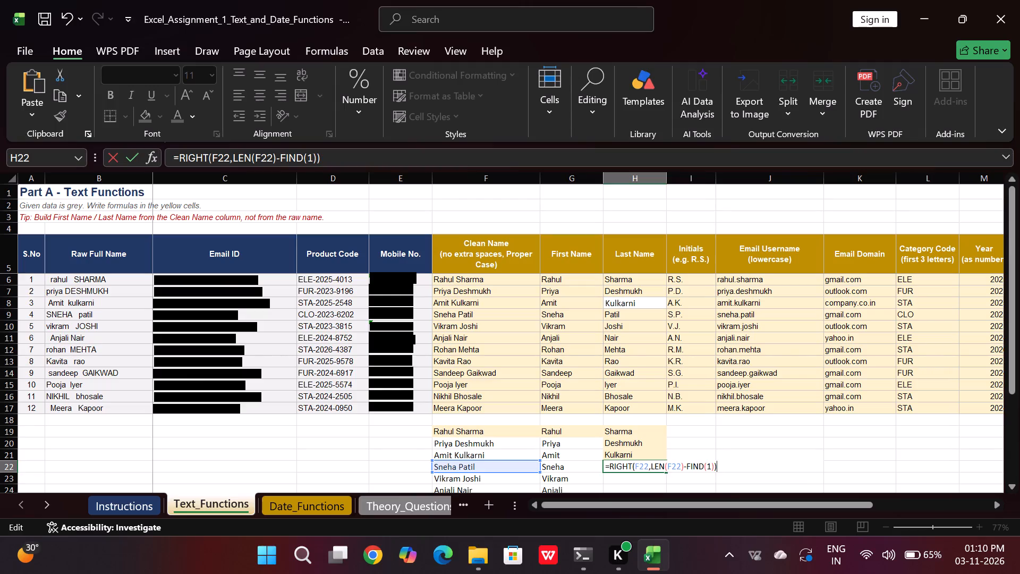
key("BackSpace")
key("BackSpace")
key("BackSpace")
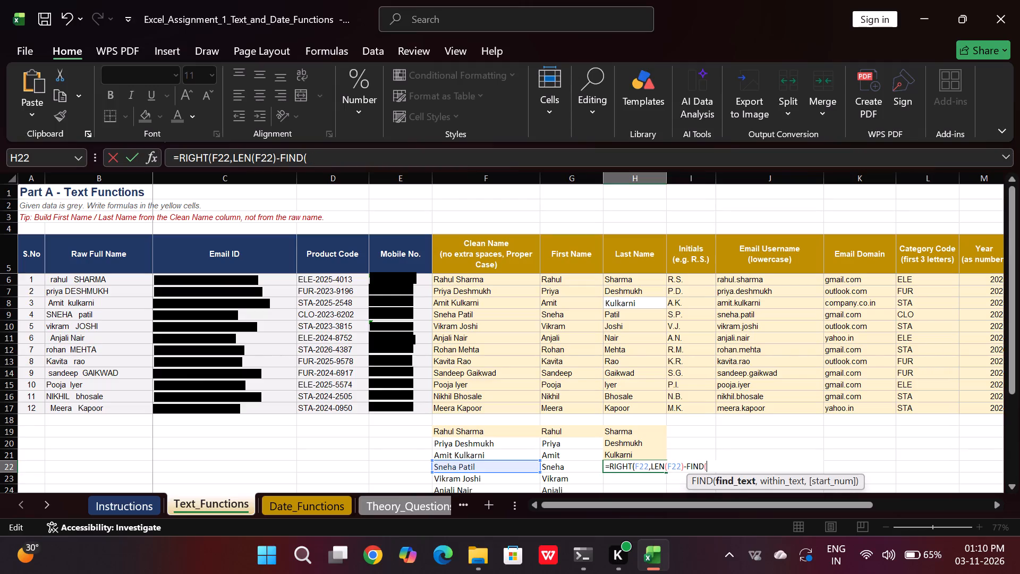
Complete the H22 formula as =RIGHT(F22,LEN(F22)-FIND(" ",F22)), accepting the suggested closing-parenthesis correction.
type("\" \"")
key("comma")
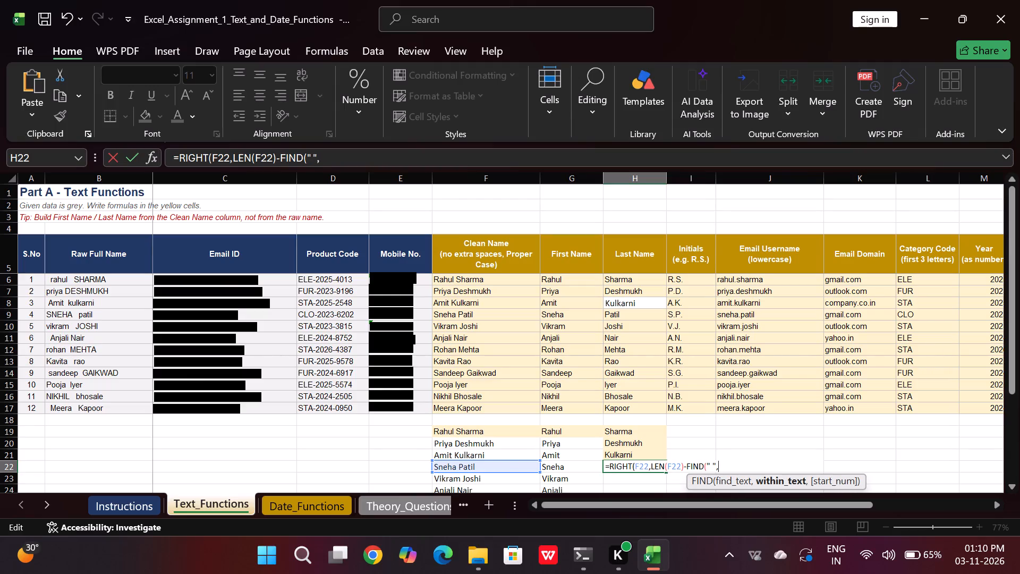
left_click(492, 468)
key("shift+parenright")
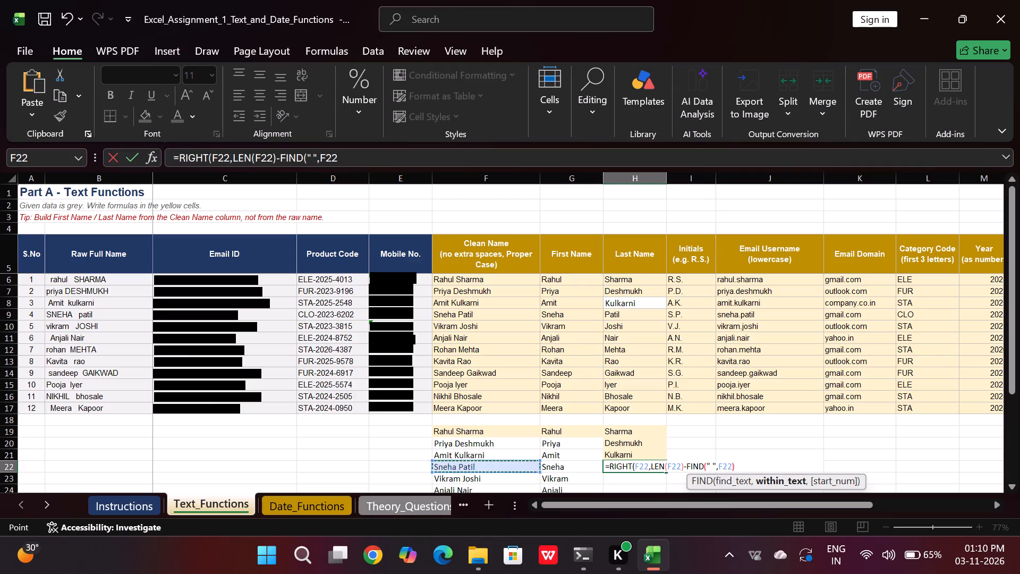
key("Return")
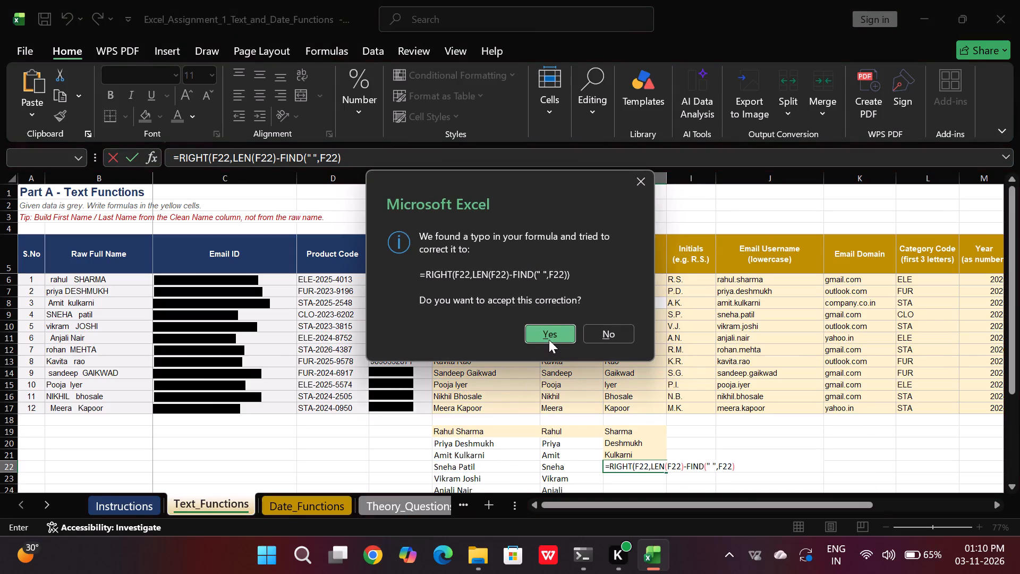
left_click(552, 329)
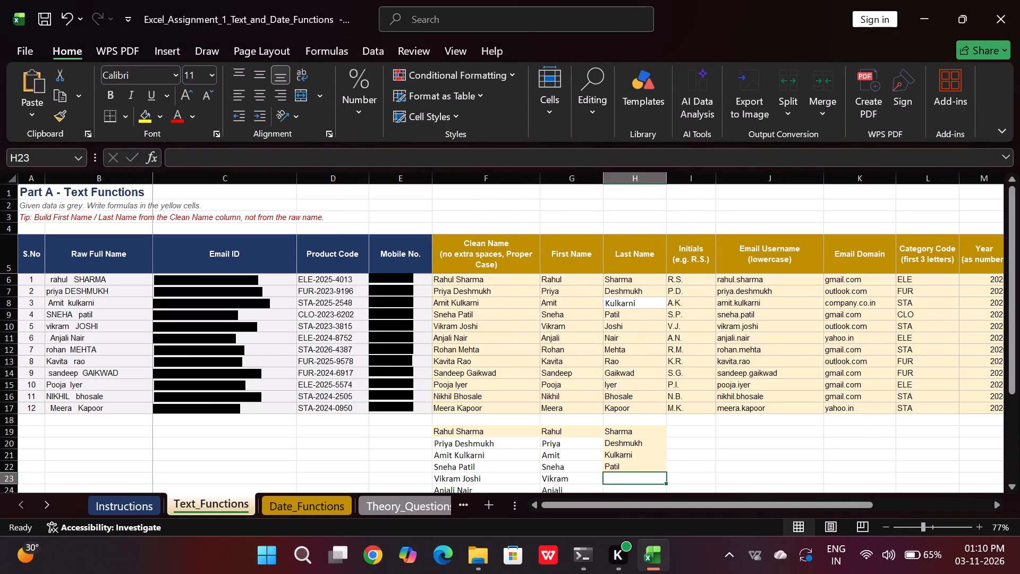
Start the last-name formula in H23 with =RIGHT(F23,LEN(F23).
left_click(631, 479)
key("equal")
type("right")
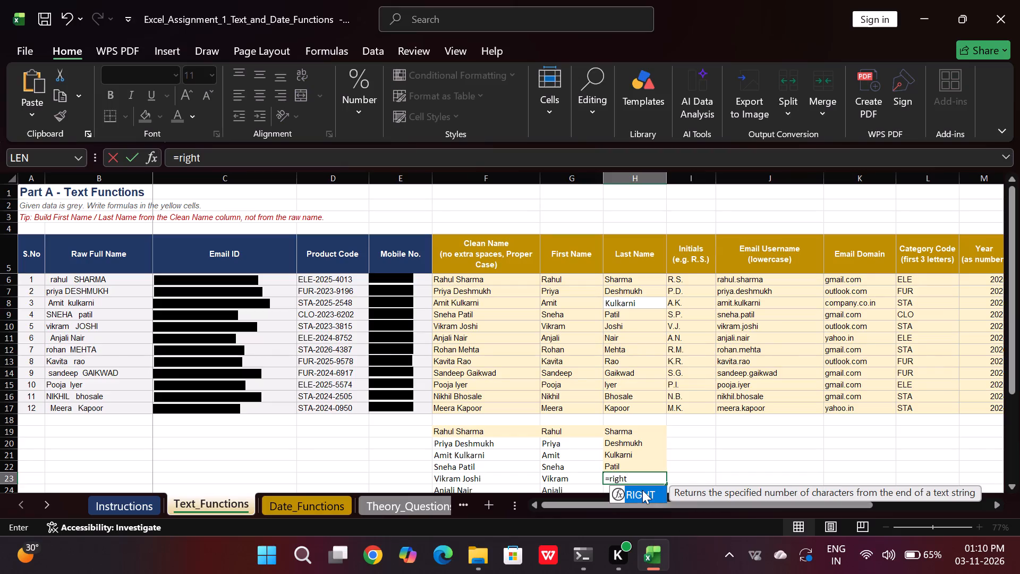
double_click(642, 490)
left_click(482, 483)
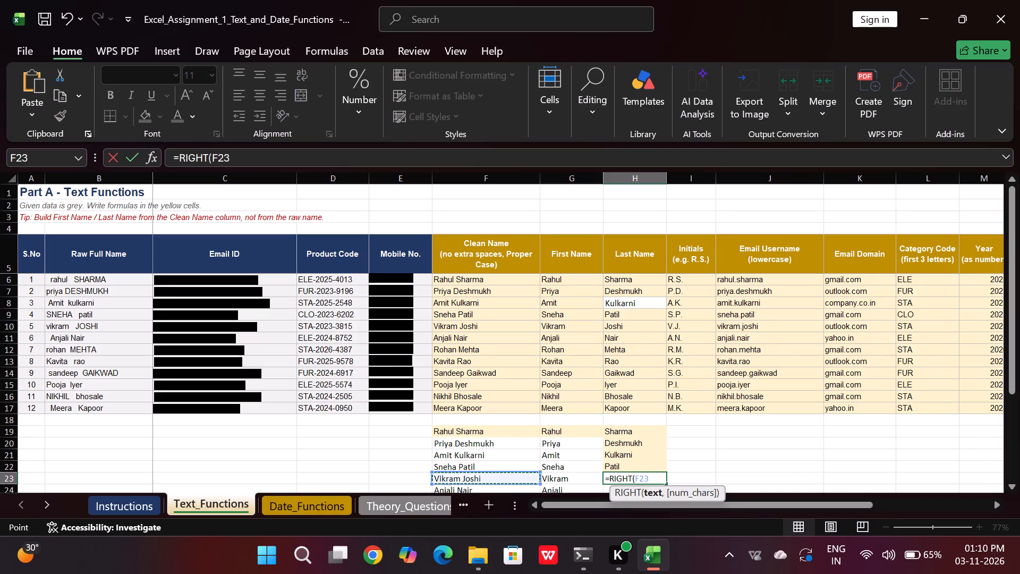
key("comma")
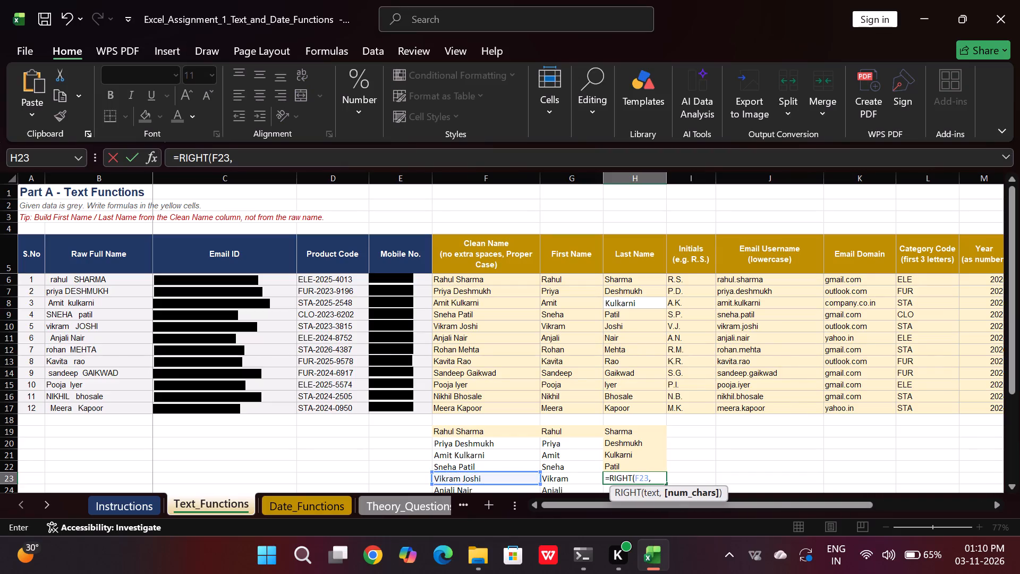
type("le")
key("n")
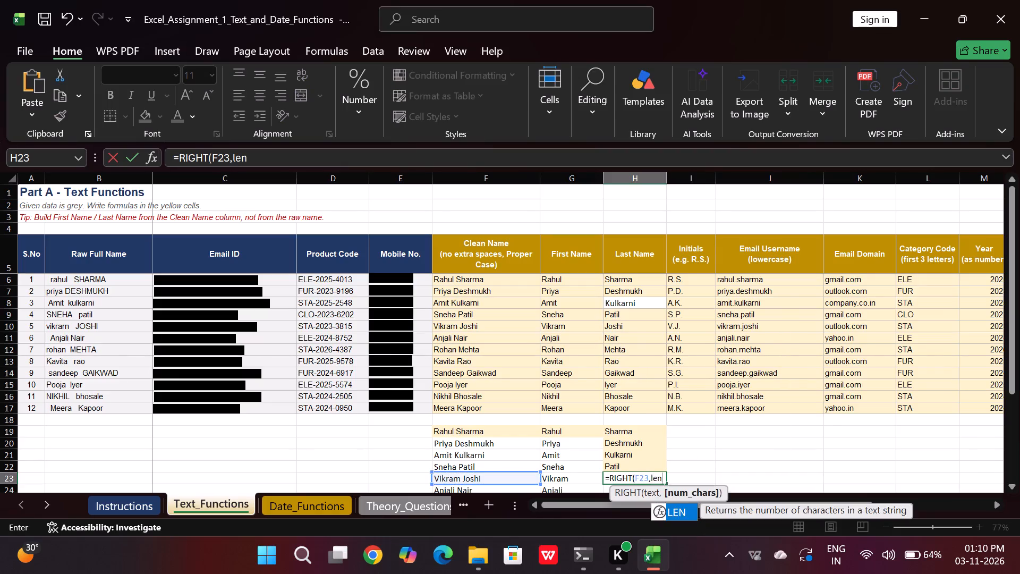
double_click(676, 510)
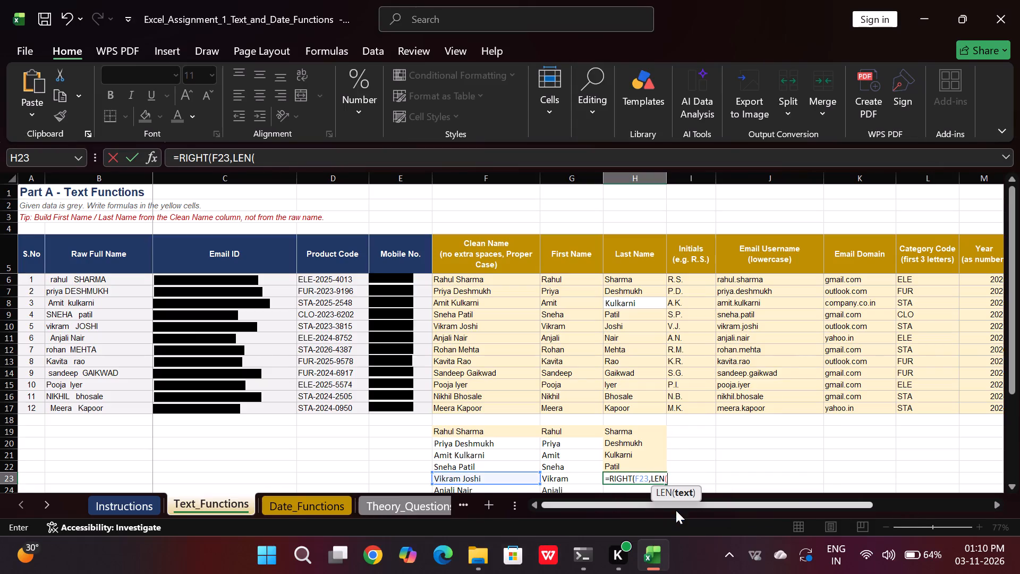
left_click(486, 479)
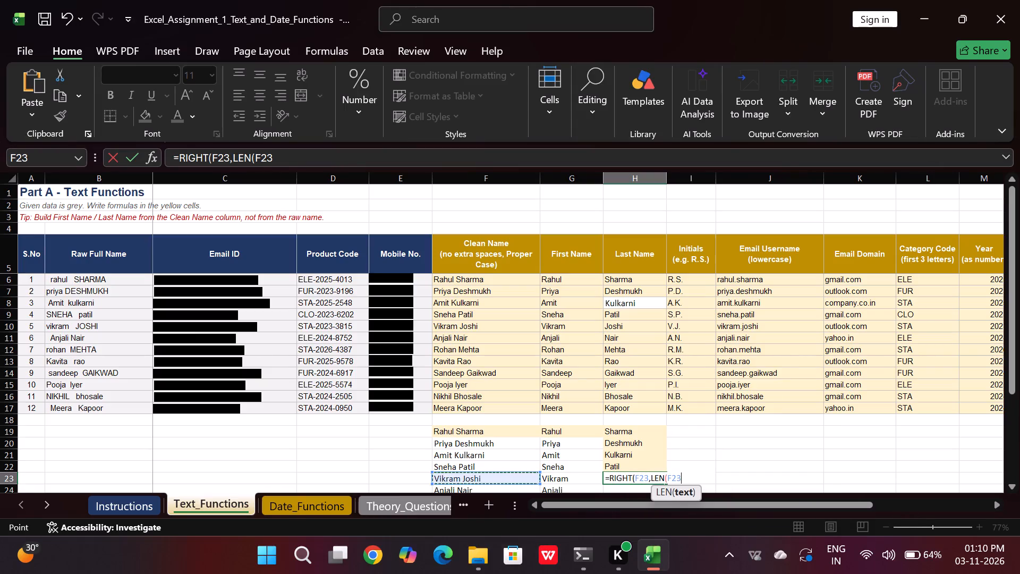
key("shift+parenright")
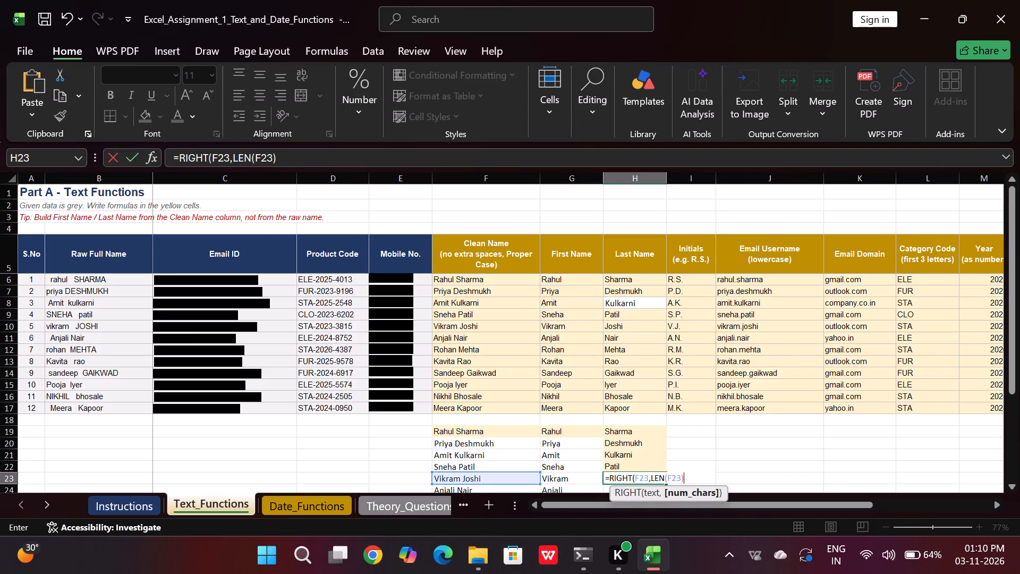
Finish the H23 formula by subtracting the space position, giving =RIGHT(F23,LEN(F23)-FIND(" ",F23)).
type("-fi")
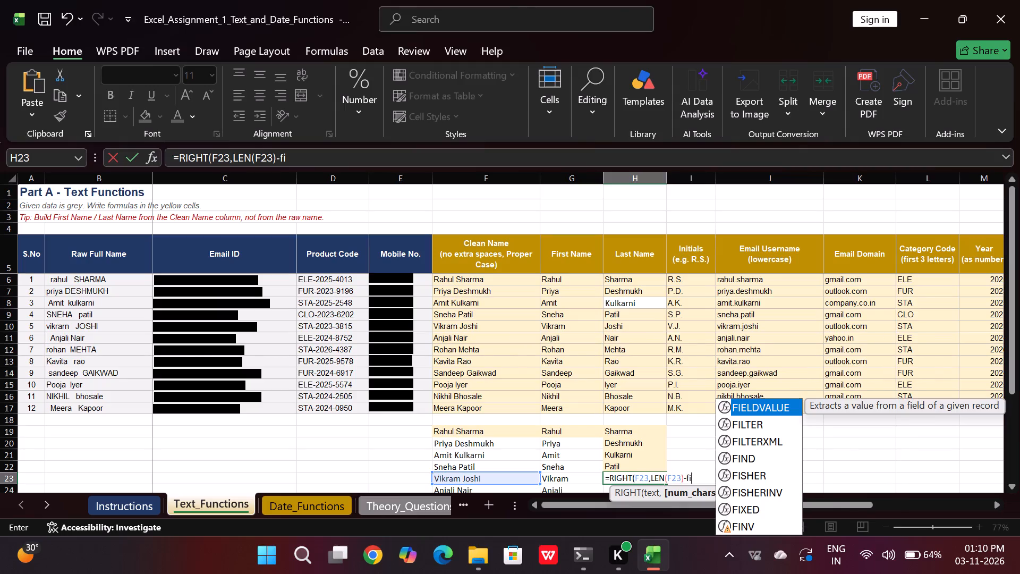
type("nd")
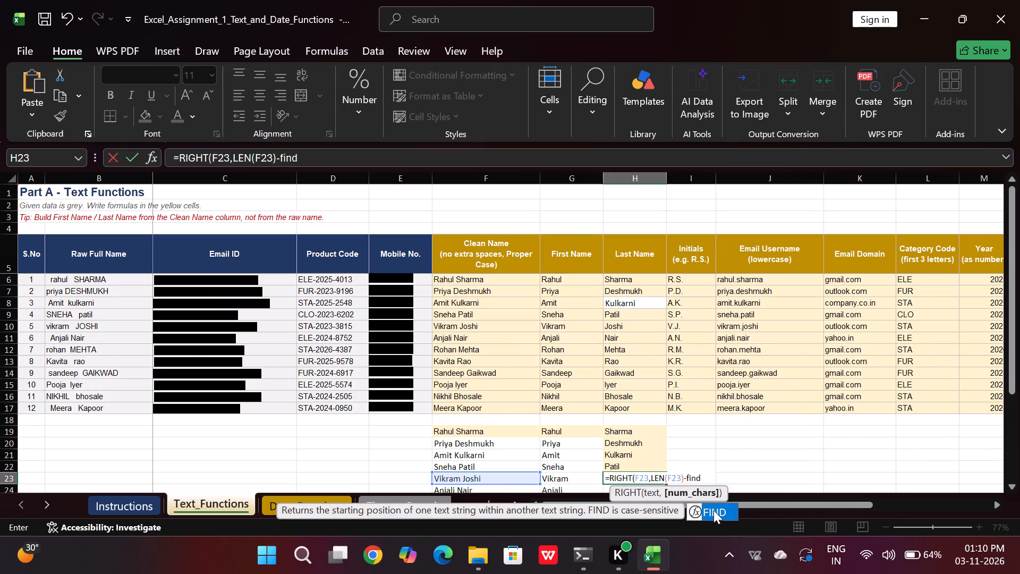
double_click(709, 515)
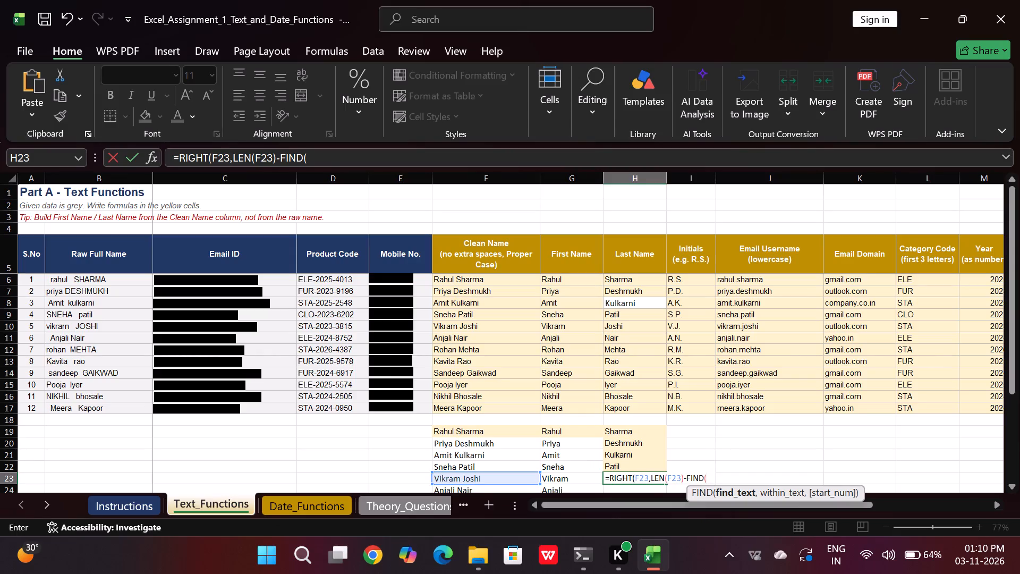
key("shift+quotedbl")
key("space")
type("\",")
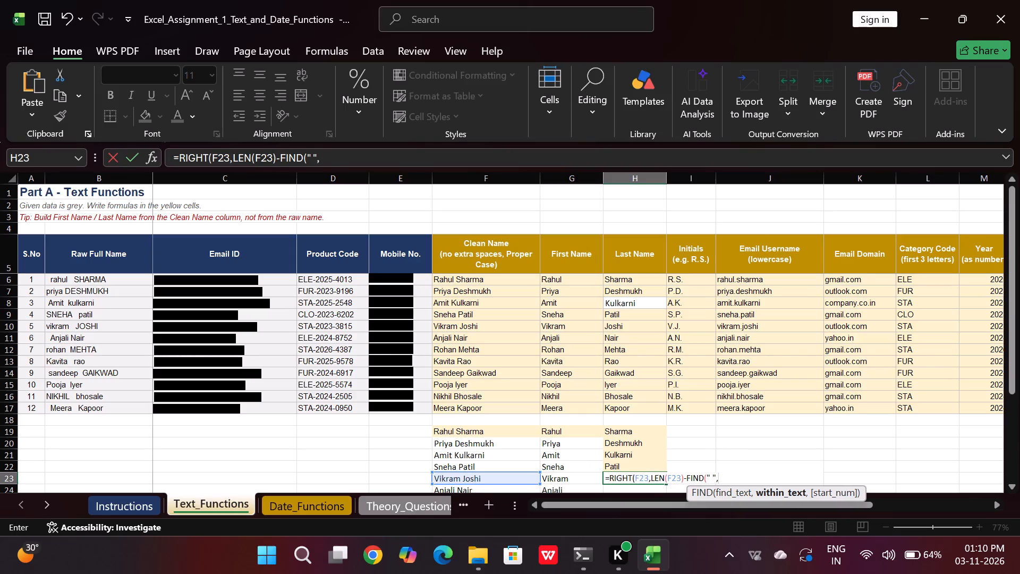
left_click(521, 477)
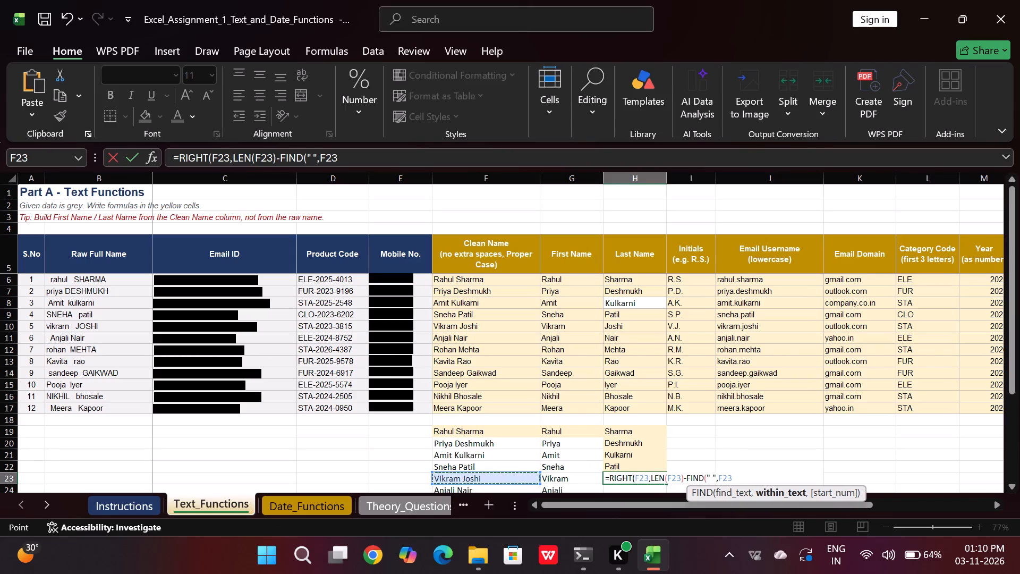
type("))")
key("Return")
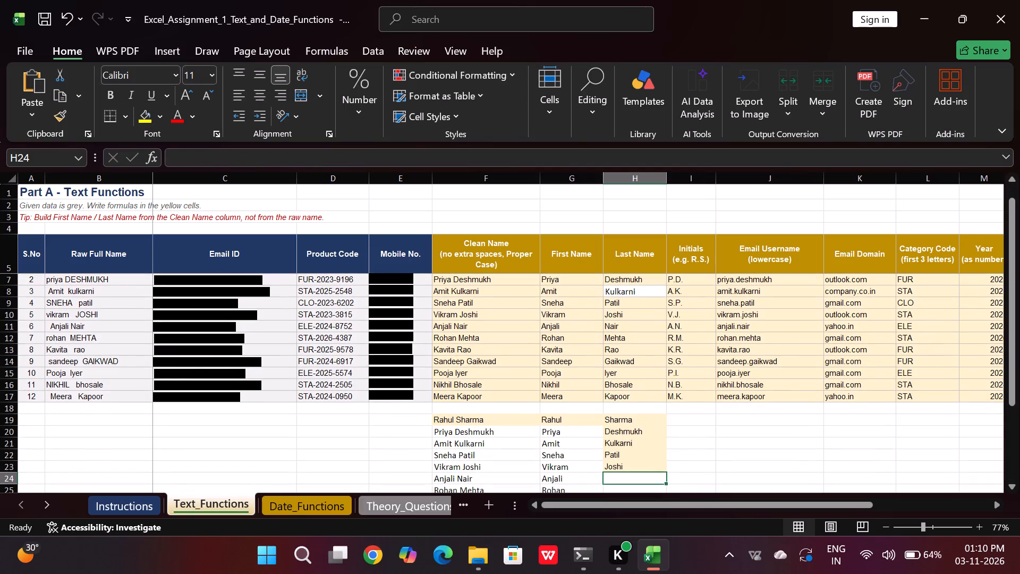
Start the last-name formula in H24 with =RIGHT(F24,LEN(F24)-.
key("equal")
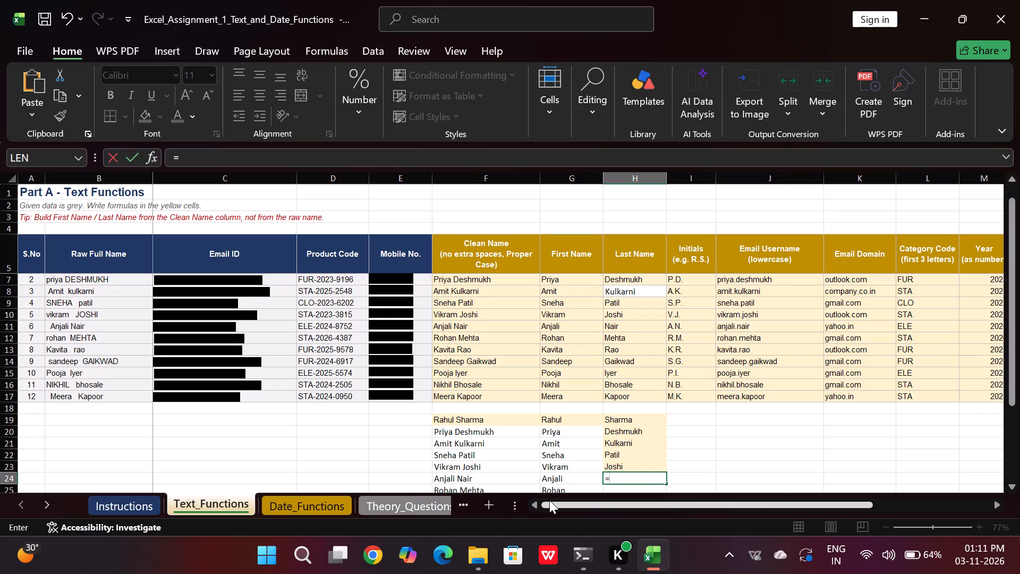
type("right")
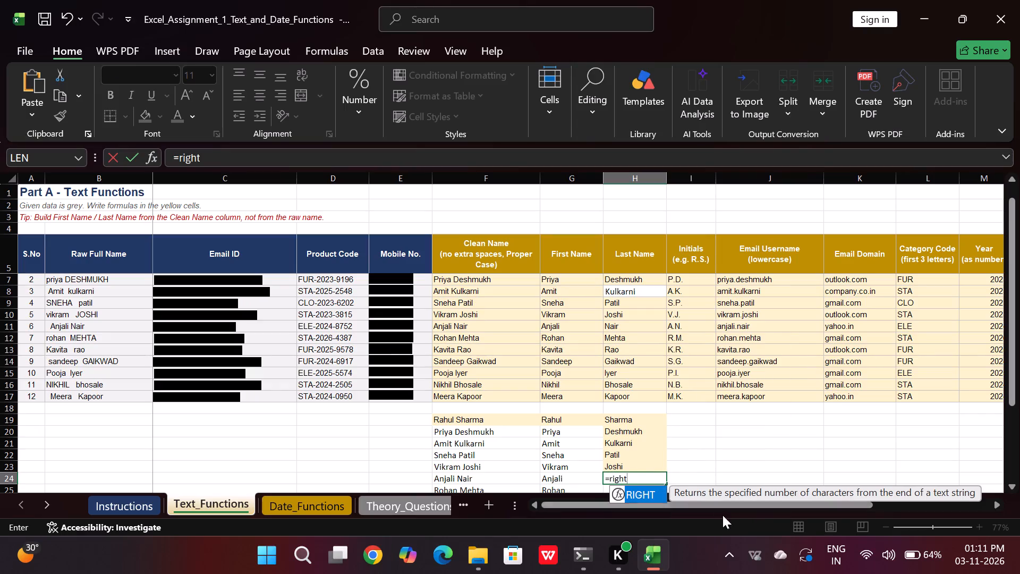
double_click(641, 485)
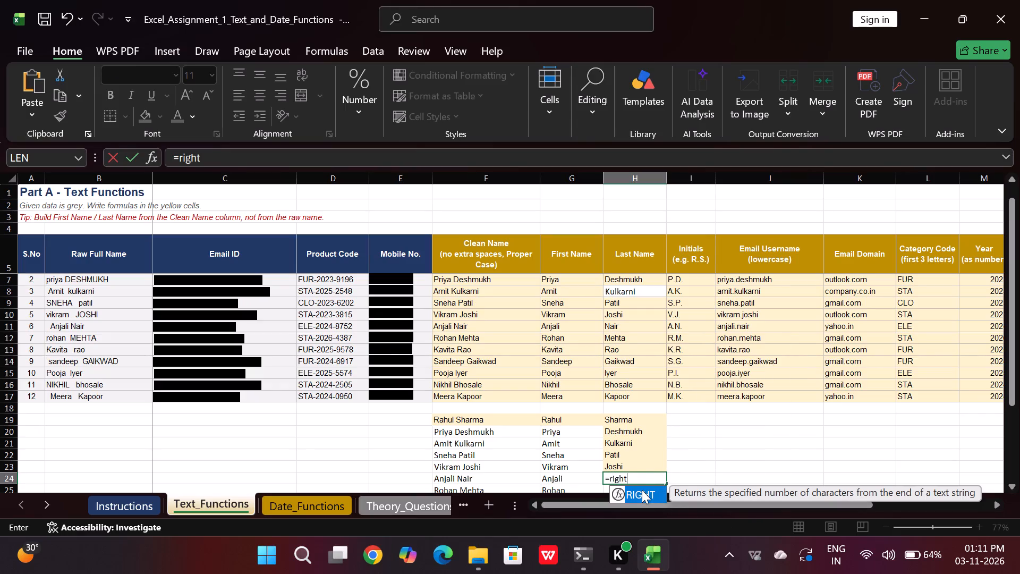
double_click(642, 490)
left_click(509, 477)
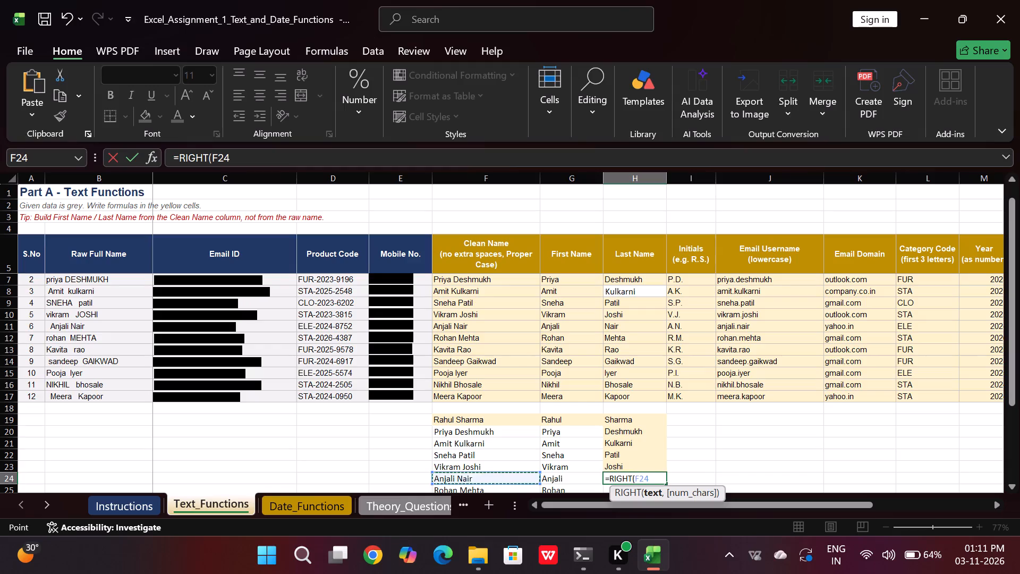
key("comma")
type("le")
key("n")
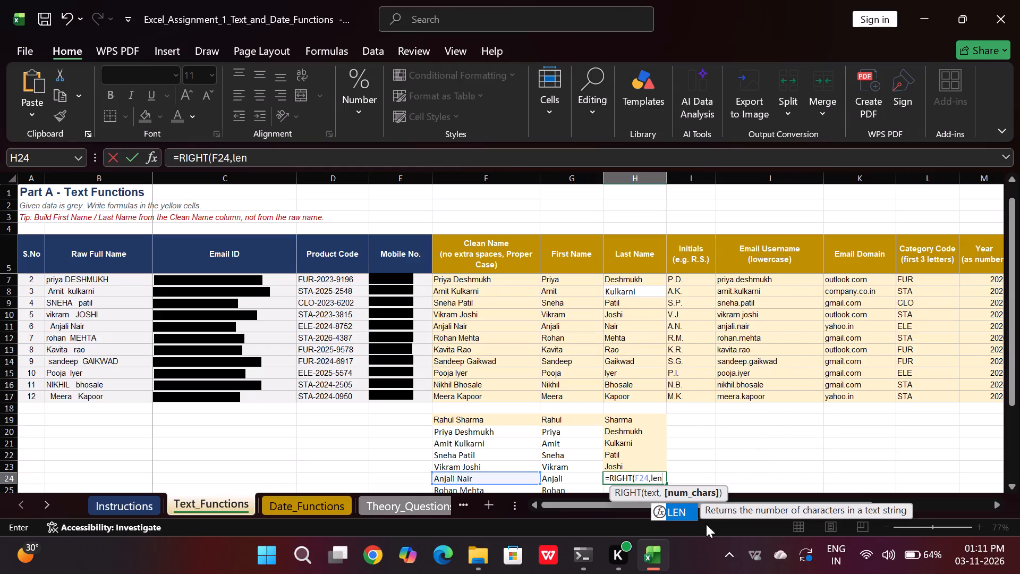
double_click(683, 519)
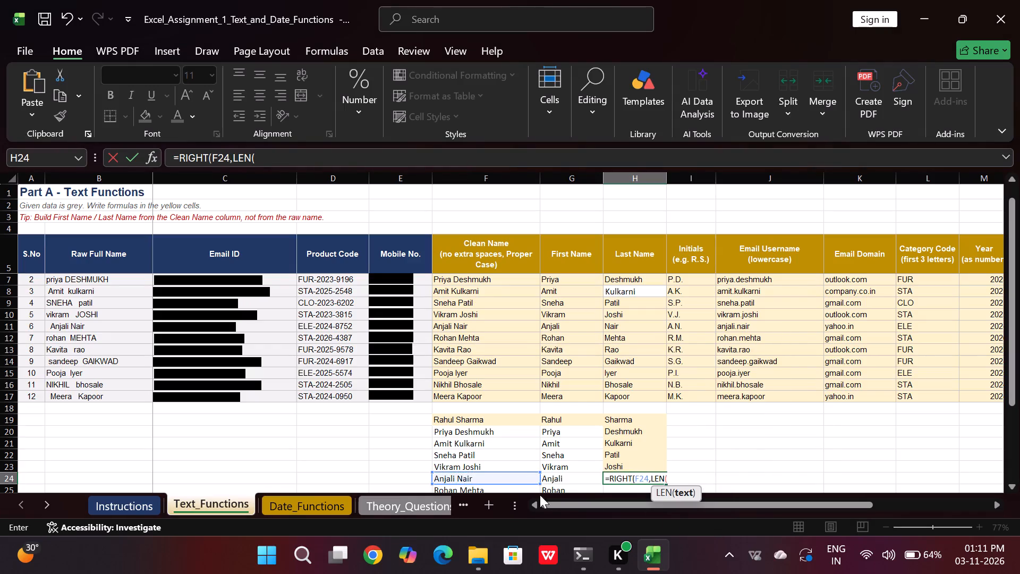
left_click(510, 479)
type(")-")
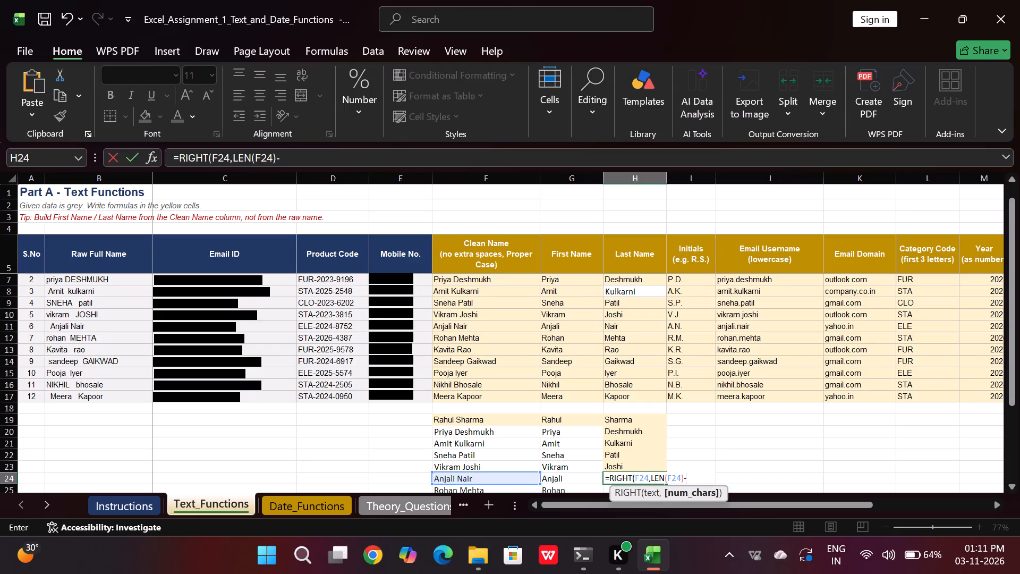
Complete the H24 formula with the space position from FIND, giving =RIGHT(F24,LEN(F24)-FIND(" ",F24)).
type("find")
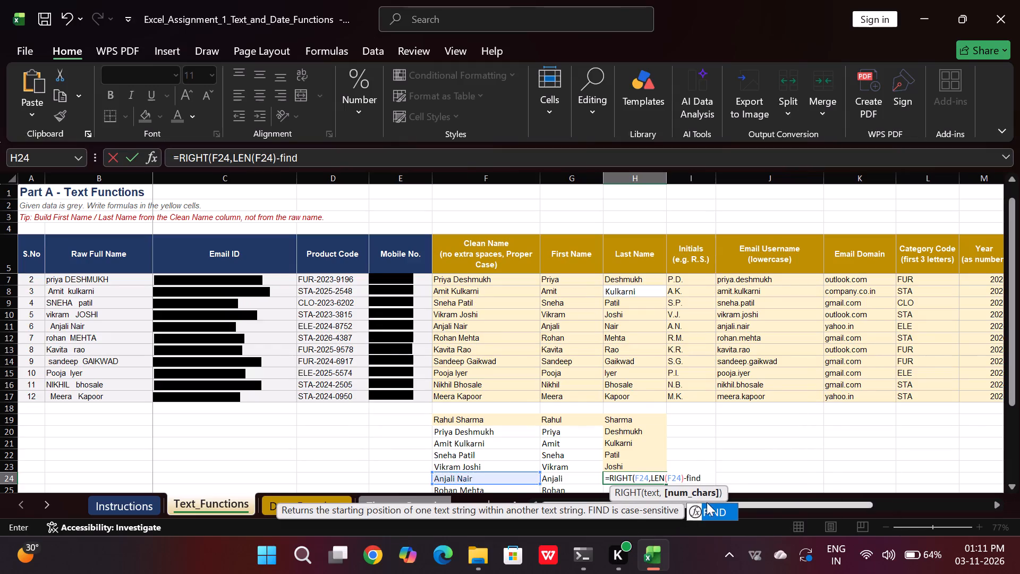
double_click(712, 507)
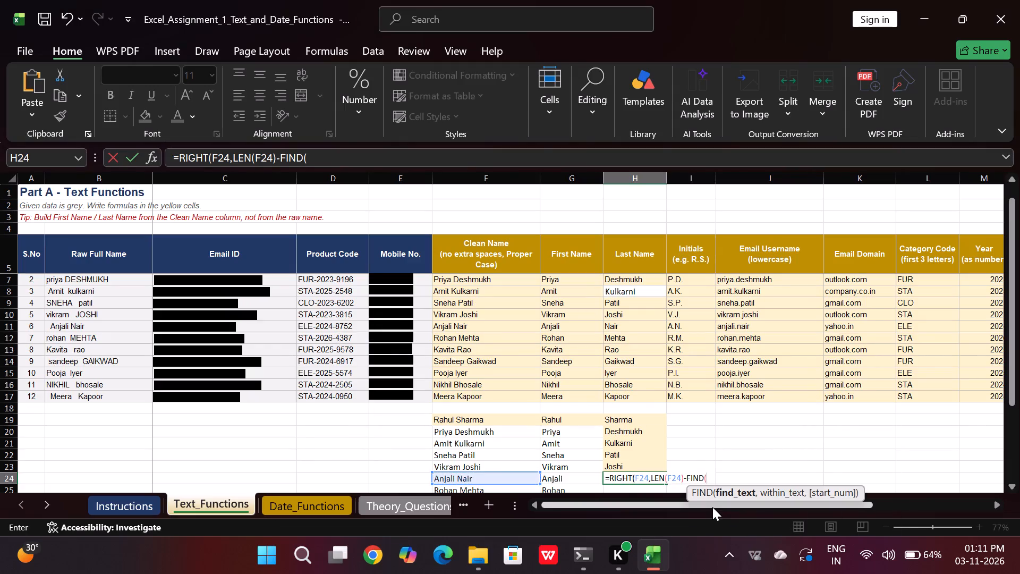
left_click(500, 477)
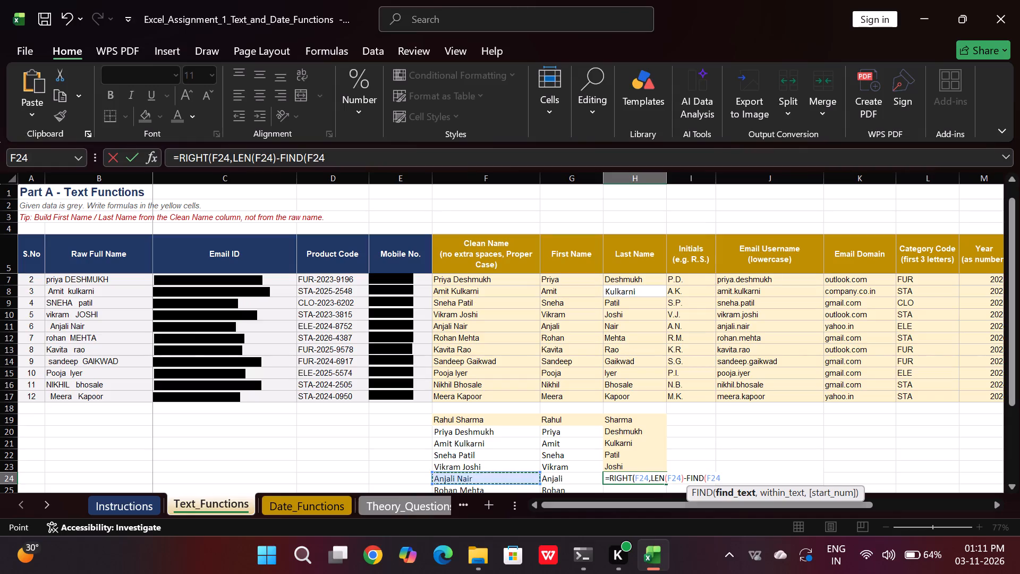
key("BackSpace")
key("BackSpace")
key("BackSpace")
type("\" \"")
key("comma")
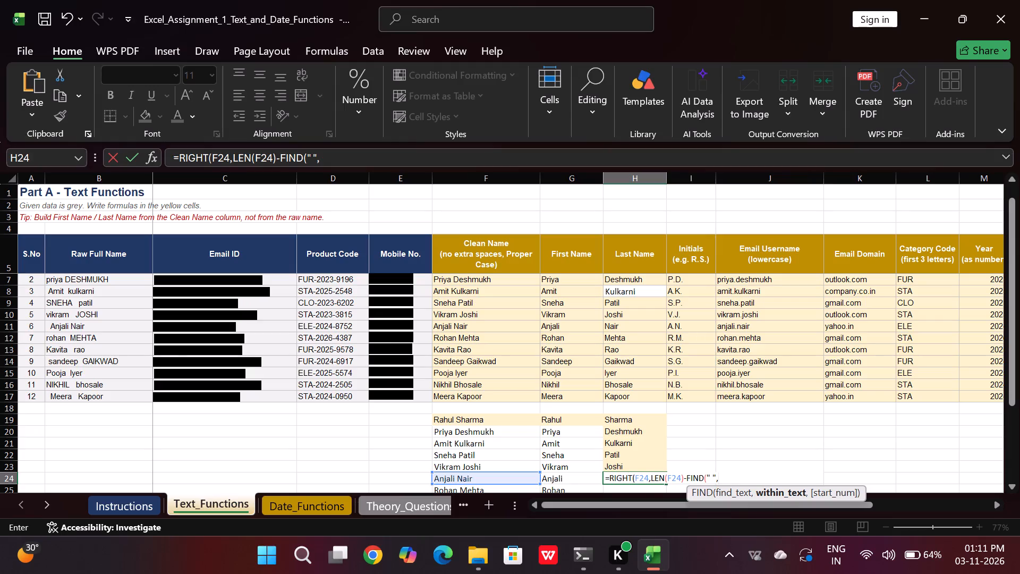
left_click(499, 477)
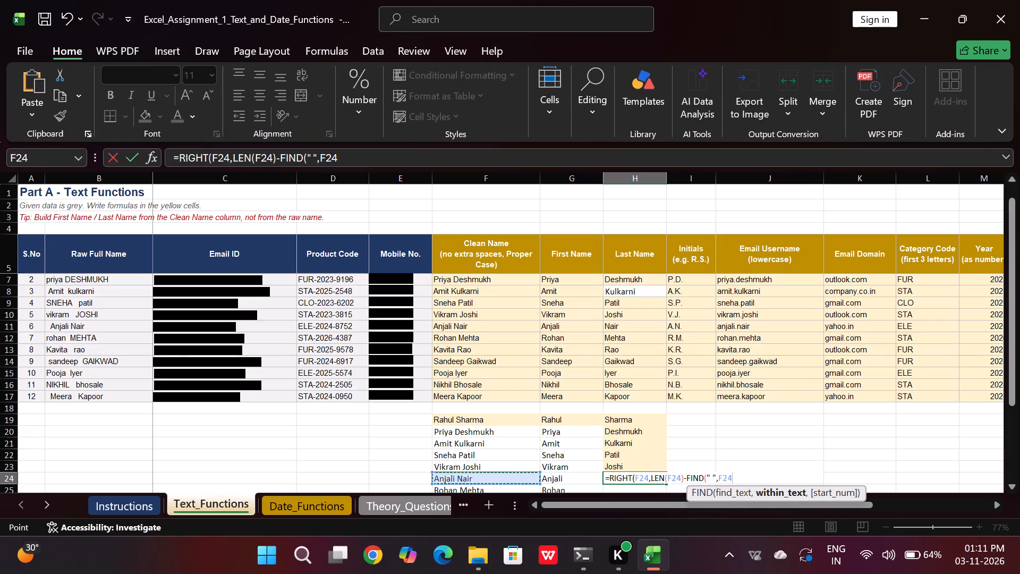
type("))")
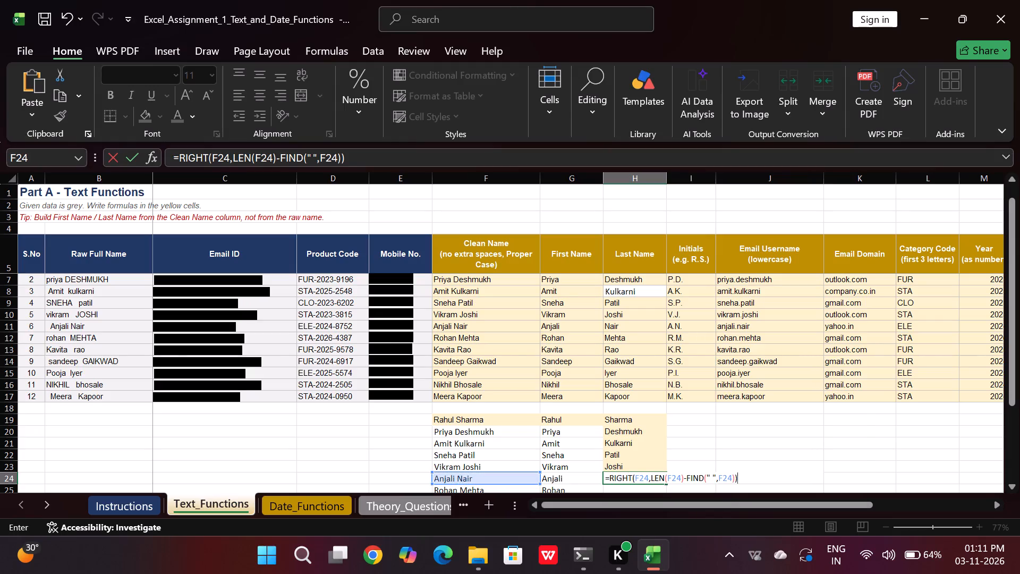
key("Return")
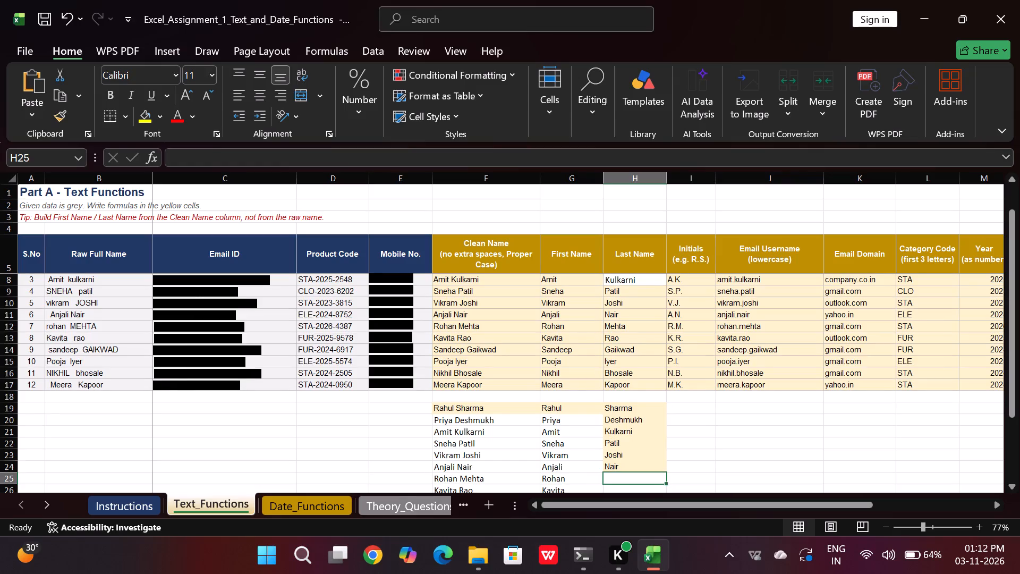
Start the last-name formula in H25 with =RIGHT(F25,LEN(.
key("equal")
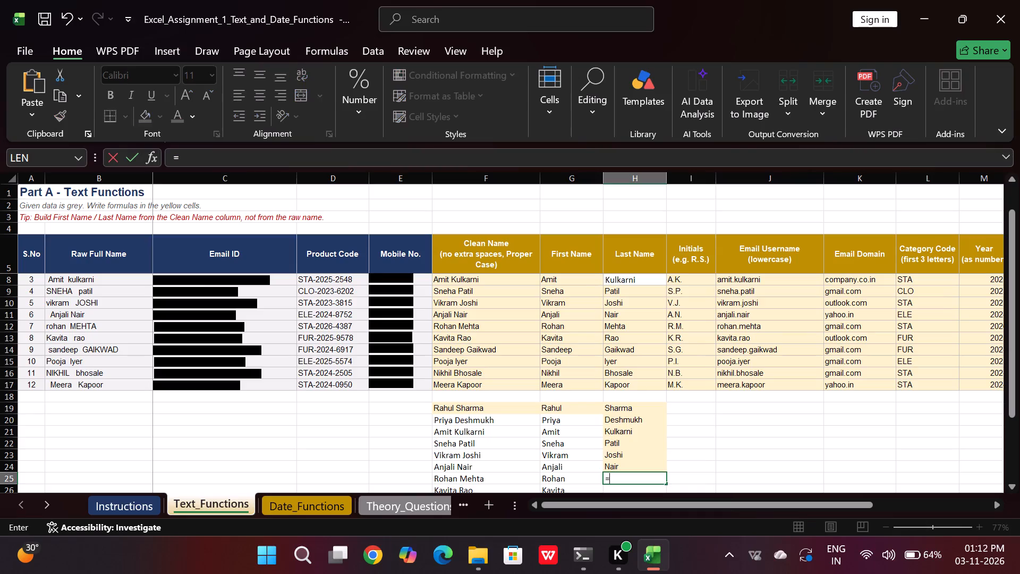
type("rih")
key("BackSpace")
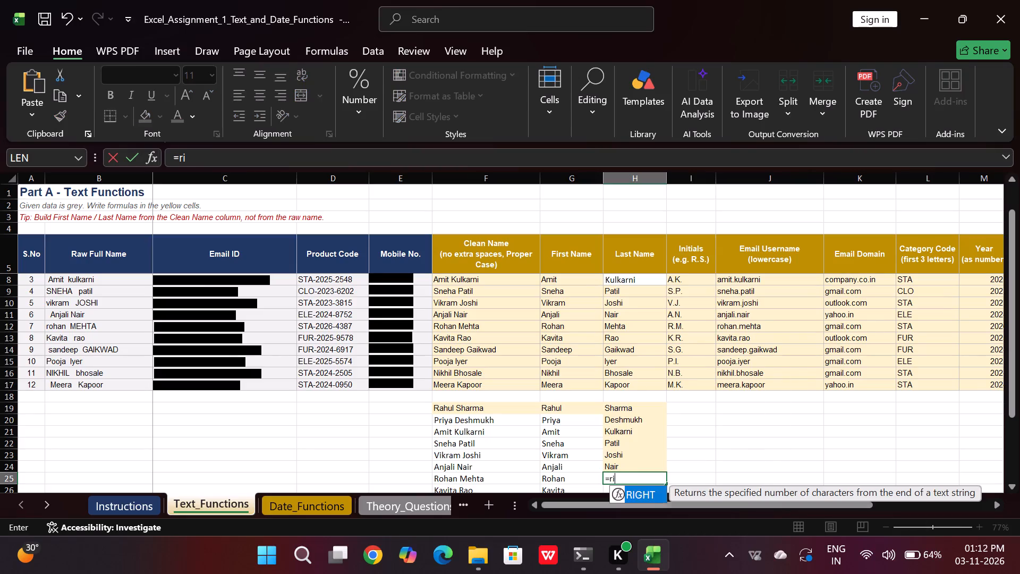
type("ght")
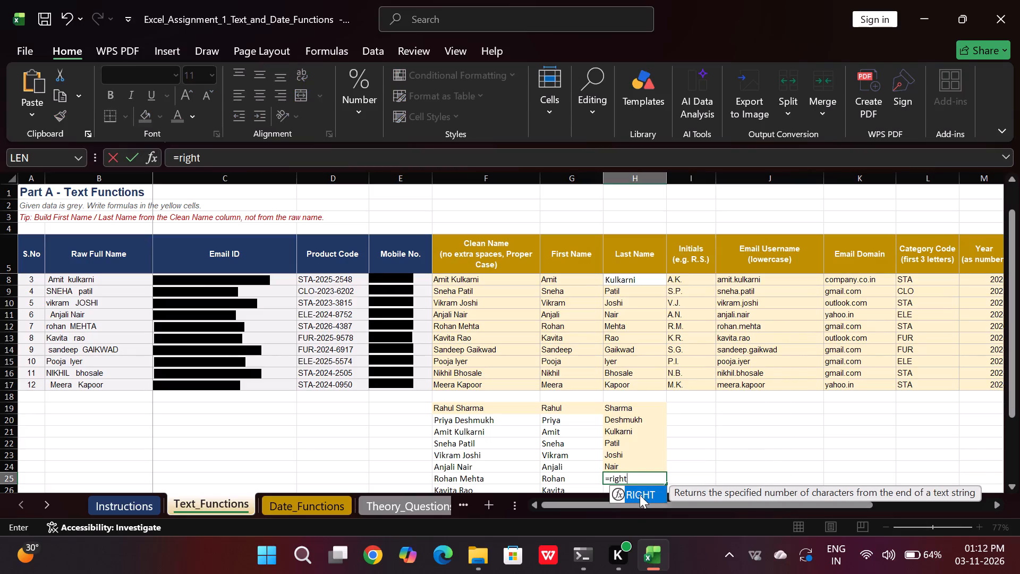
double_click(640, 495)
left_click(472, 475)
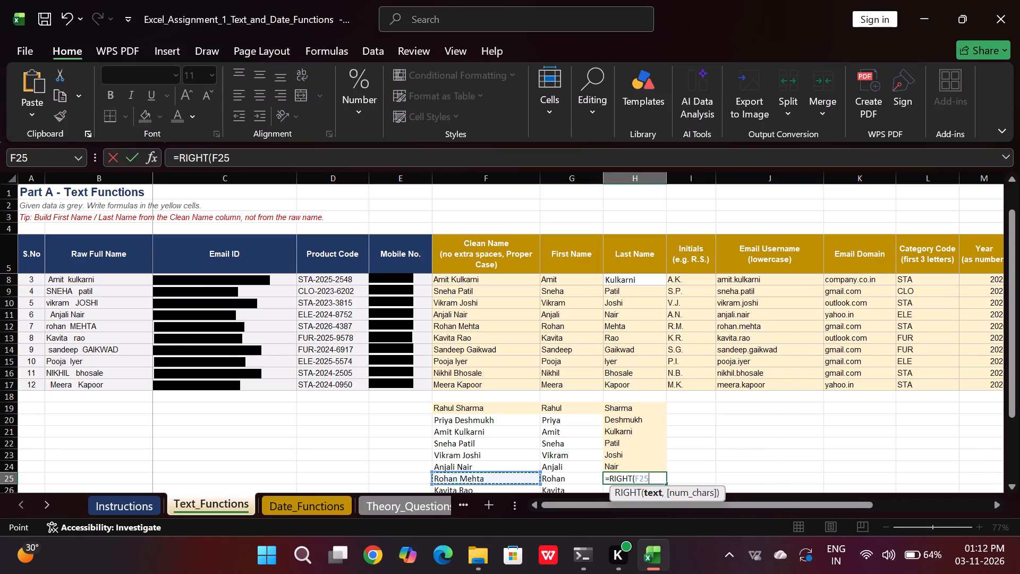
key("comma")
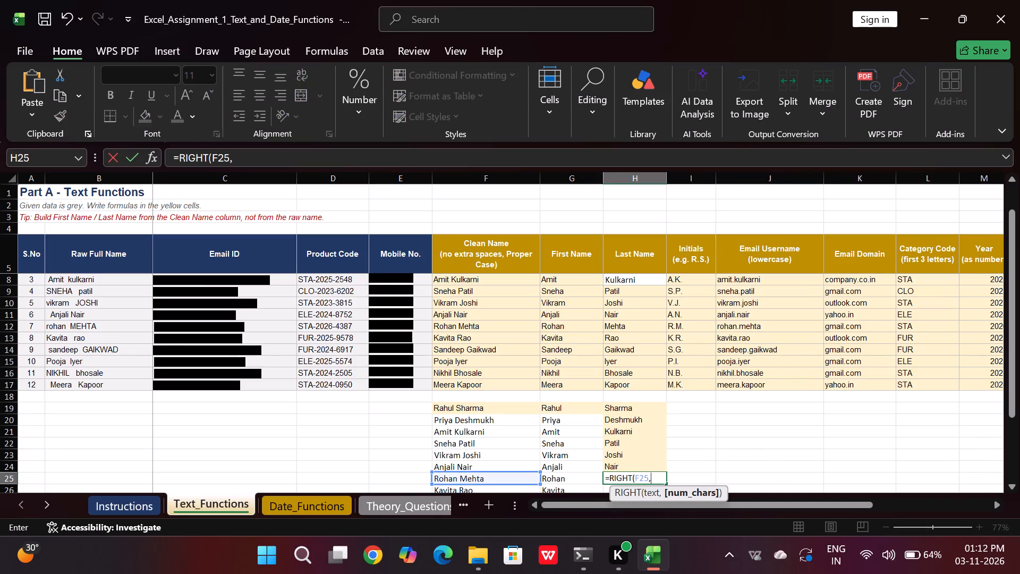
type("len")
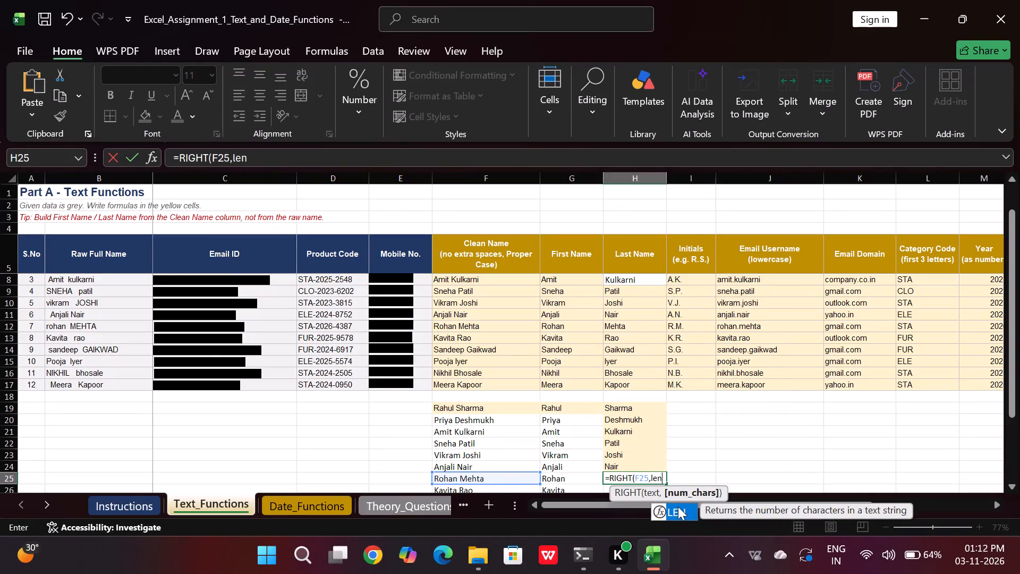
double_click(678, 505)
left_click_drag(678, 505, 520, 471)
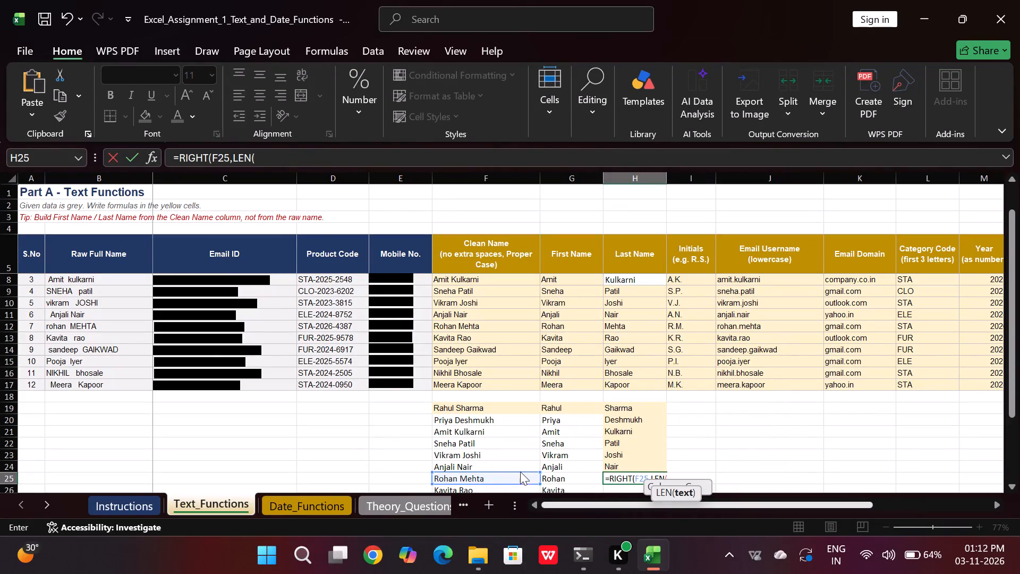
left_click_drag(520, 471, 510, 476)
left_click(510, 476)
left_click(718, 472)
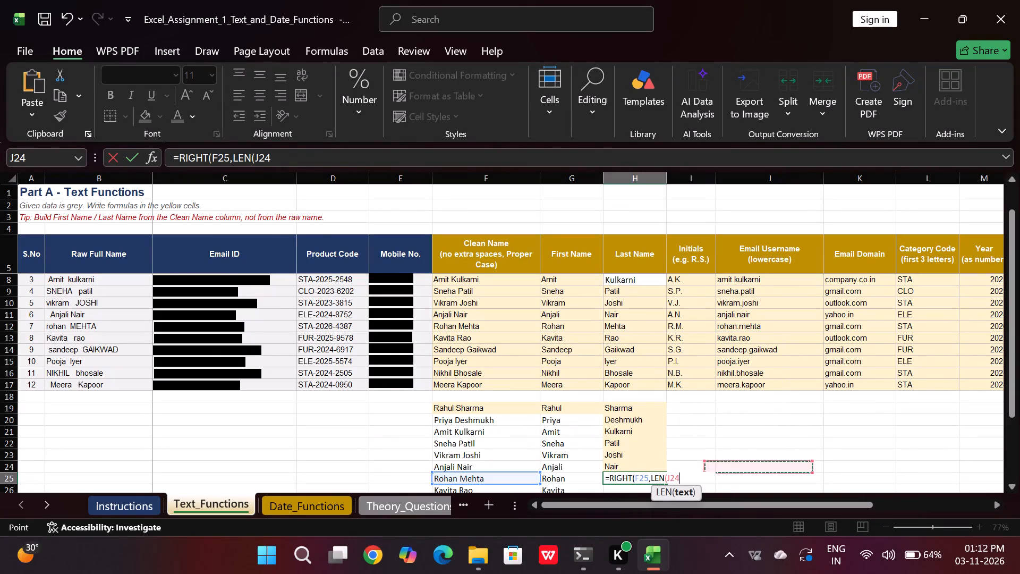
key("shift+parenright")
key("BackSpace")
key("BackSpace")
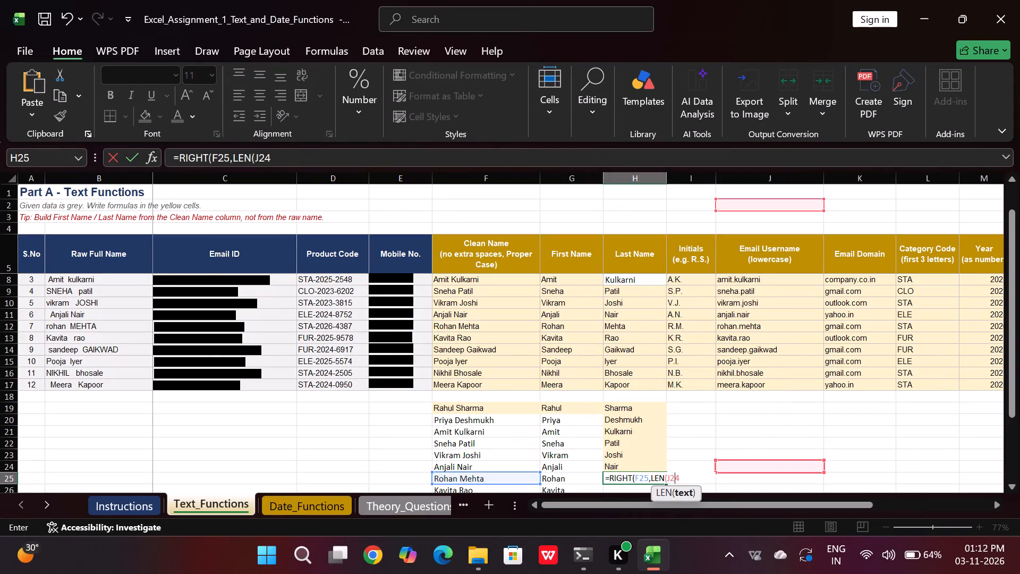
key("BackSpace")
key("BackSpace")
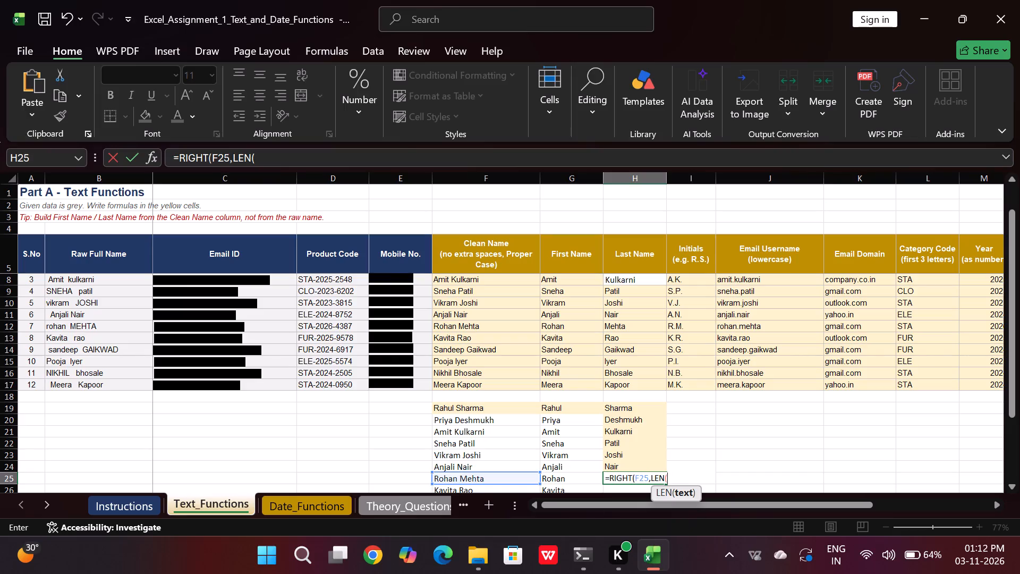
Use clean name F25 as LEN's argument and add the subtraction, extending the H25 formula to =RIGHT(F25,LEN(F25)-.
left_click(508, 482)
left_click(505, 477)
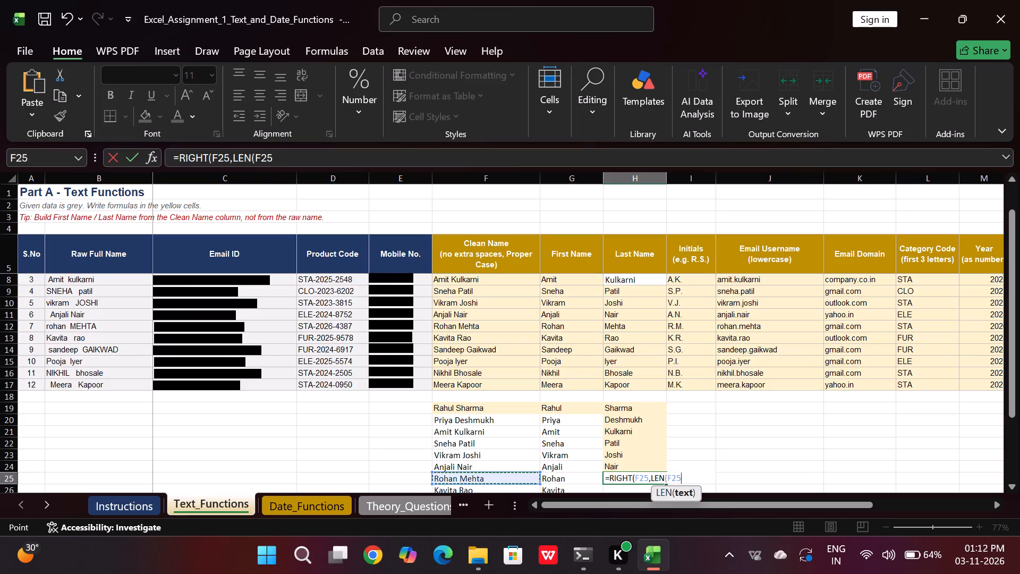
key("shift+parenright")
key("minus")
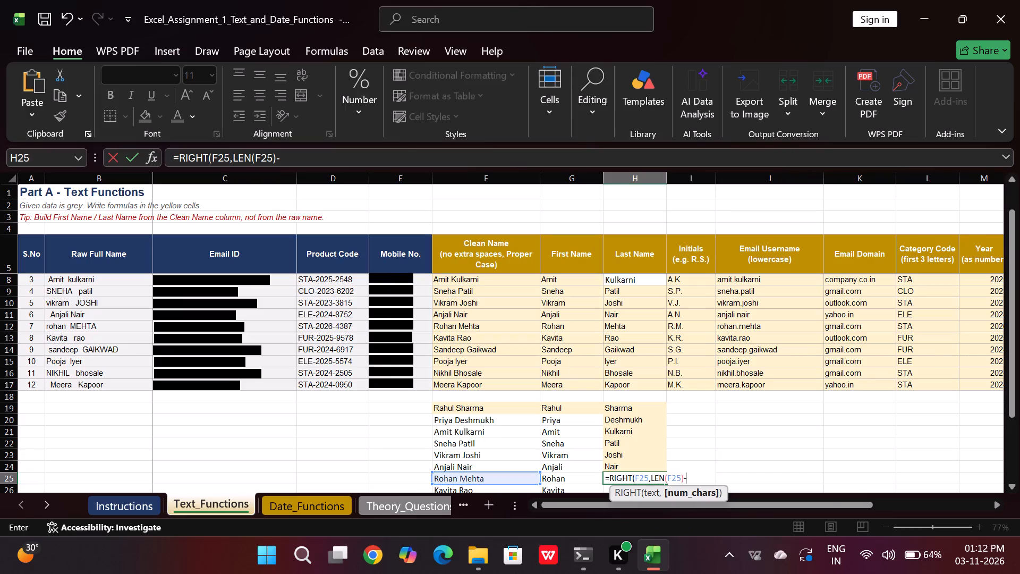
Complete the H25 formula with the space position from FIND, giving =RIGHT(F25,LEN(F25)-FIND(" ",F25)).
type("le")
key("BackSpace")
key("BackSpace")
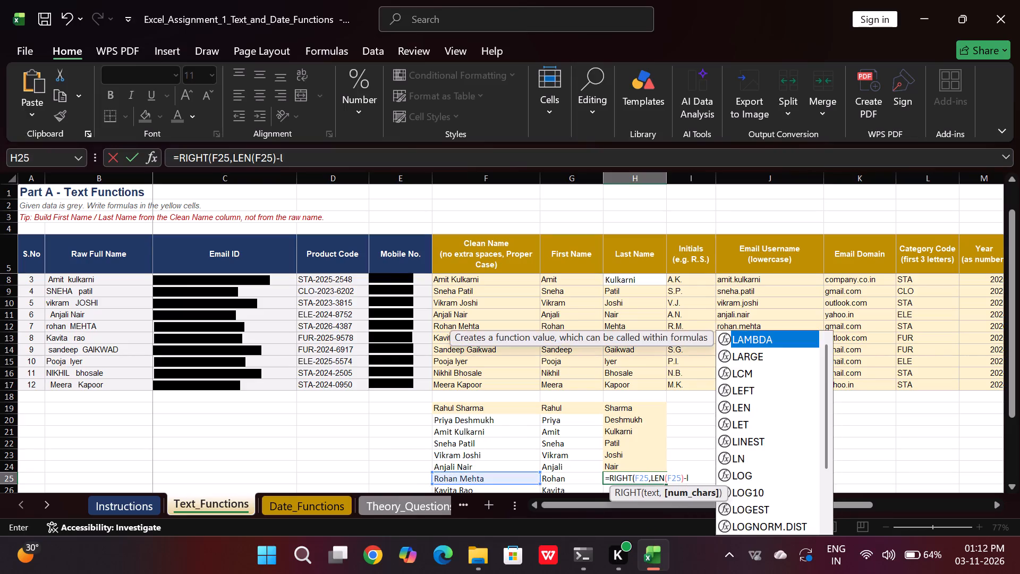
type("find")
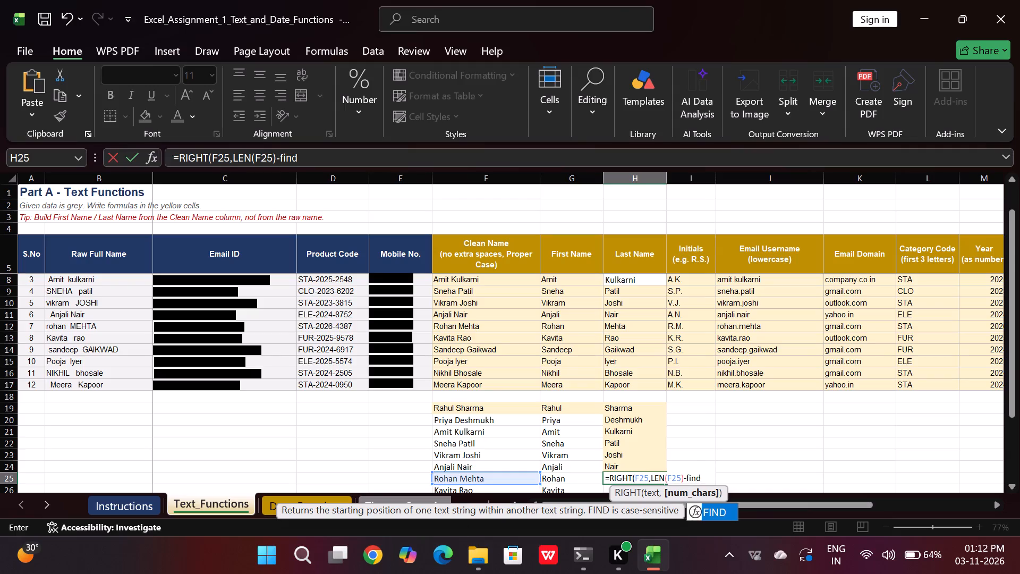
double_click(715, 512)
key("shift+quotedbl")
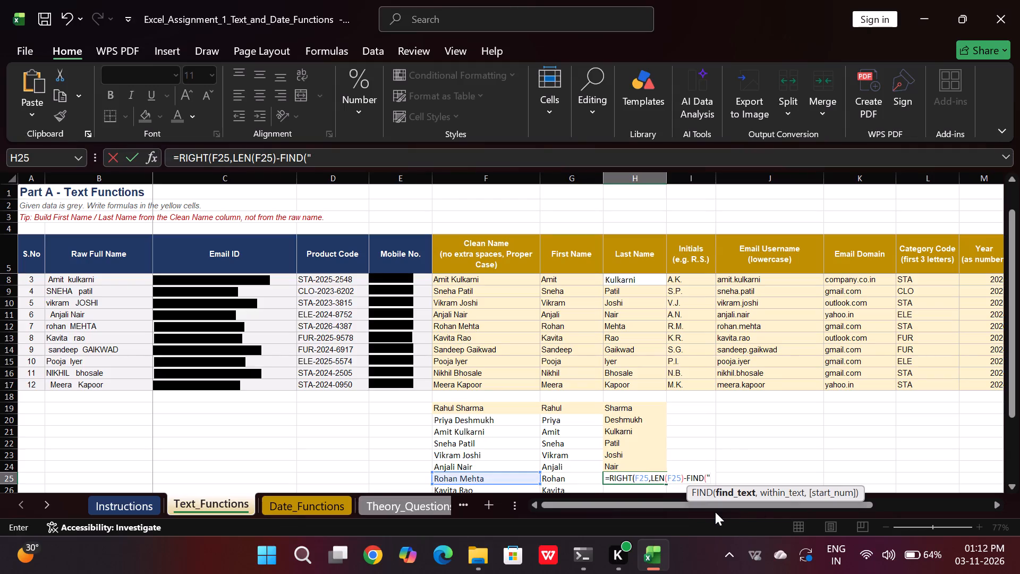
key("space")
type("\",")
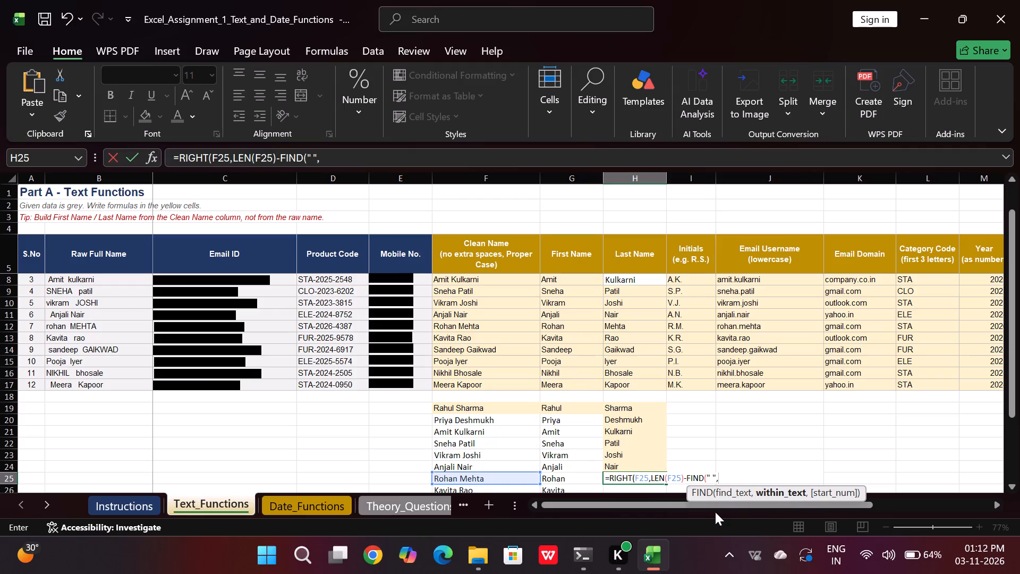
left_click(508, 474)
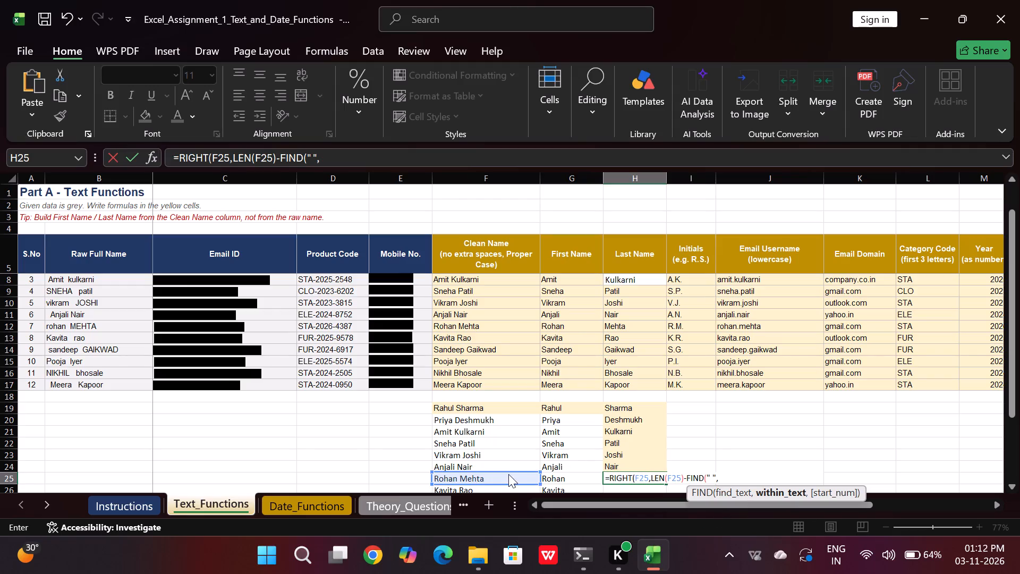
left_click(503, 481)
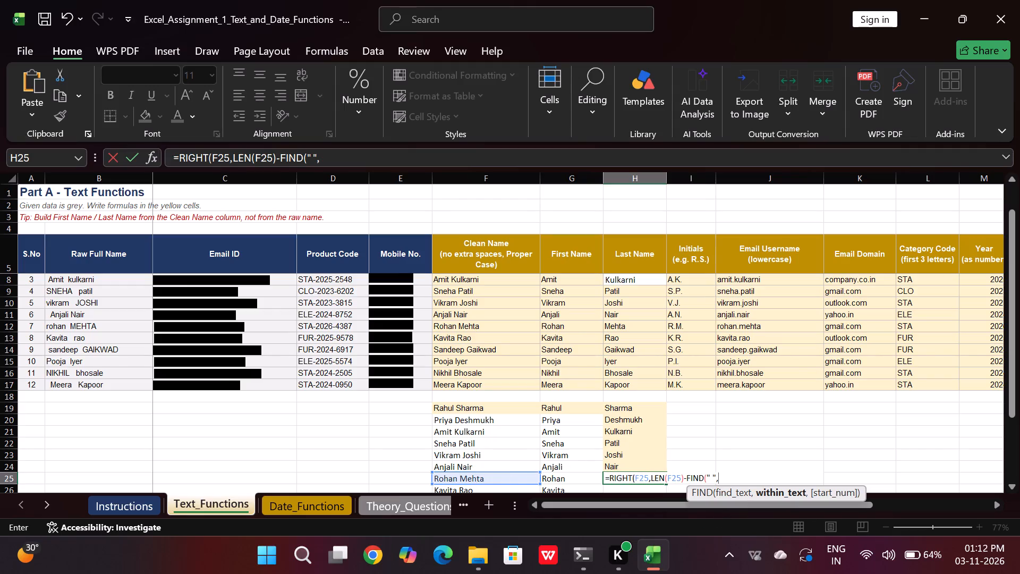
left_click(497, 477)
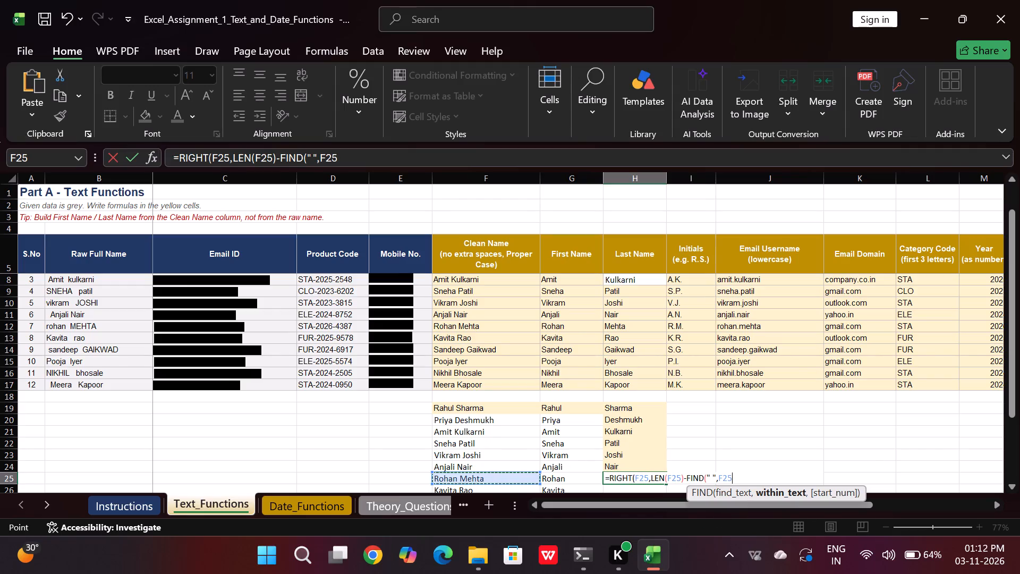
type("))")
key("Return")
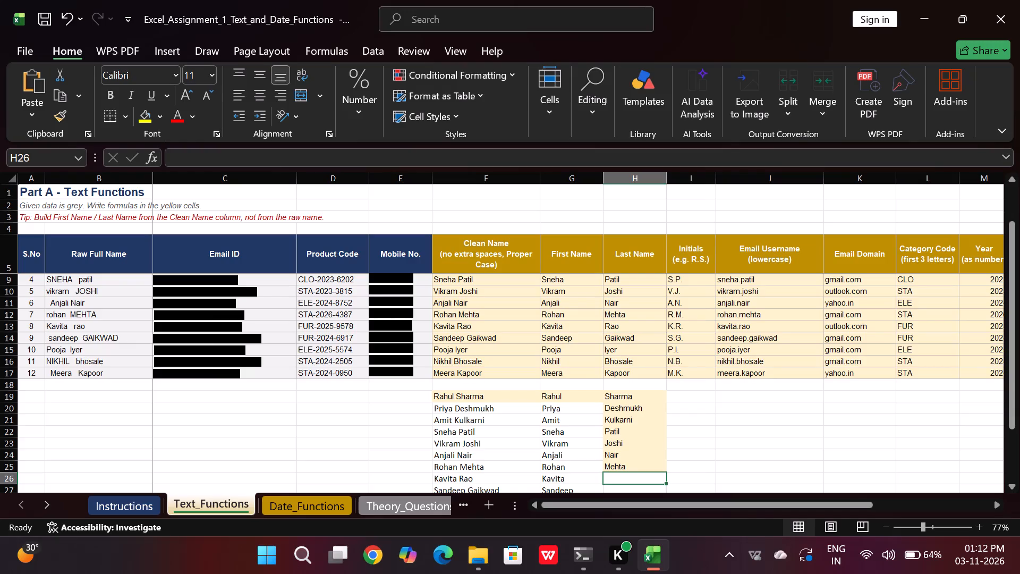
Start the last-name formula in H26 from clean name F26, entering =RIGHT(F26,LEN(F26)-.
key("equal")
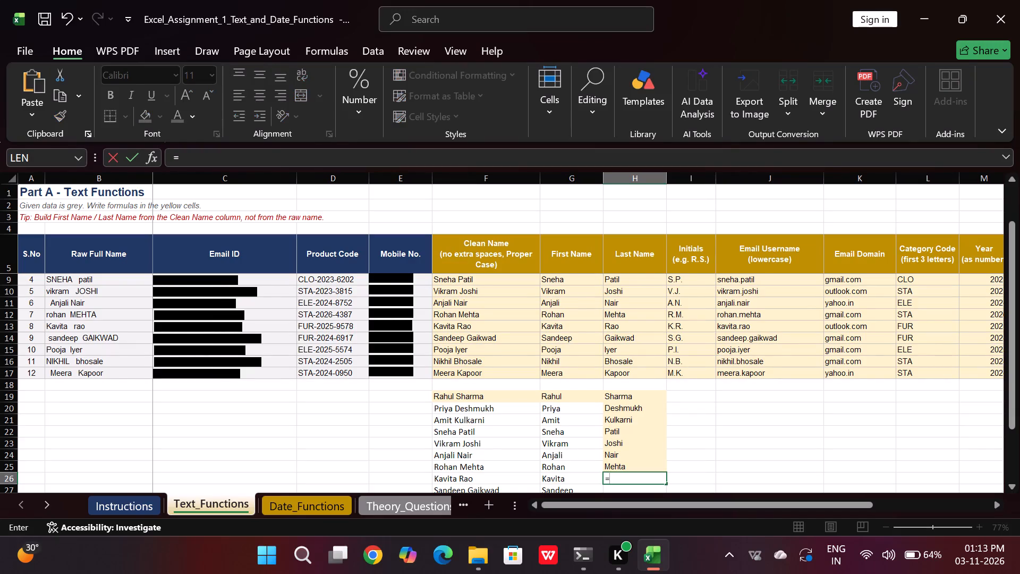
type("rih")
key("BackSpace")
type("ght")
double_click(632, 492)
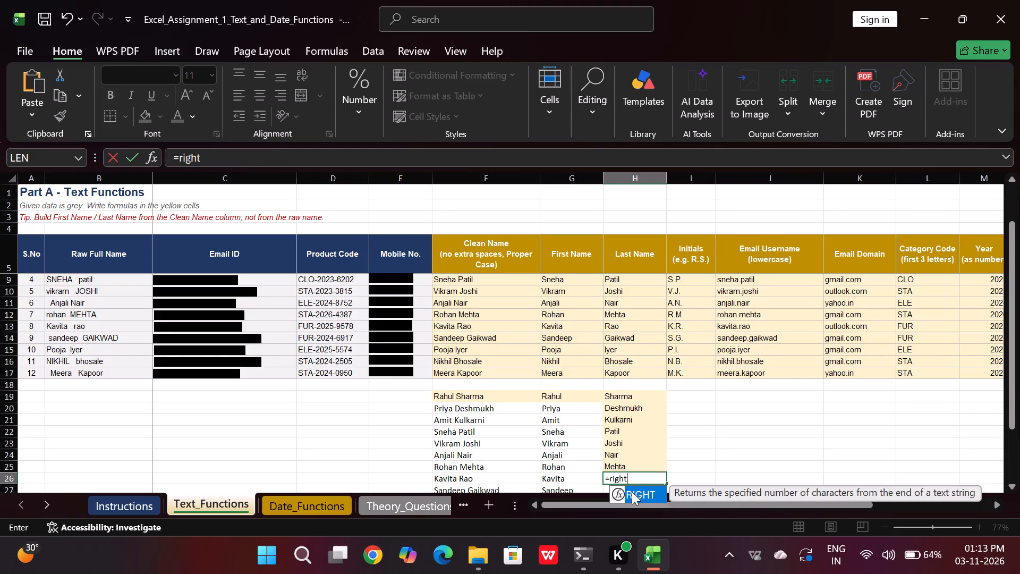
left_click(480, 483)
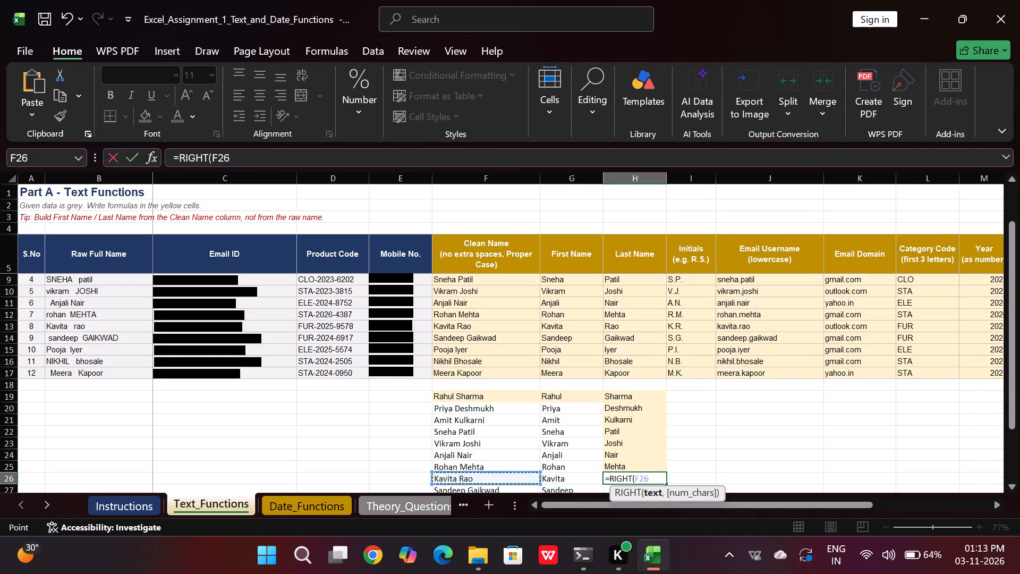
key("comma")
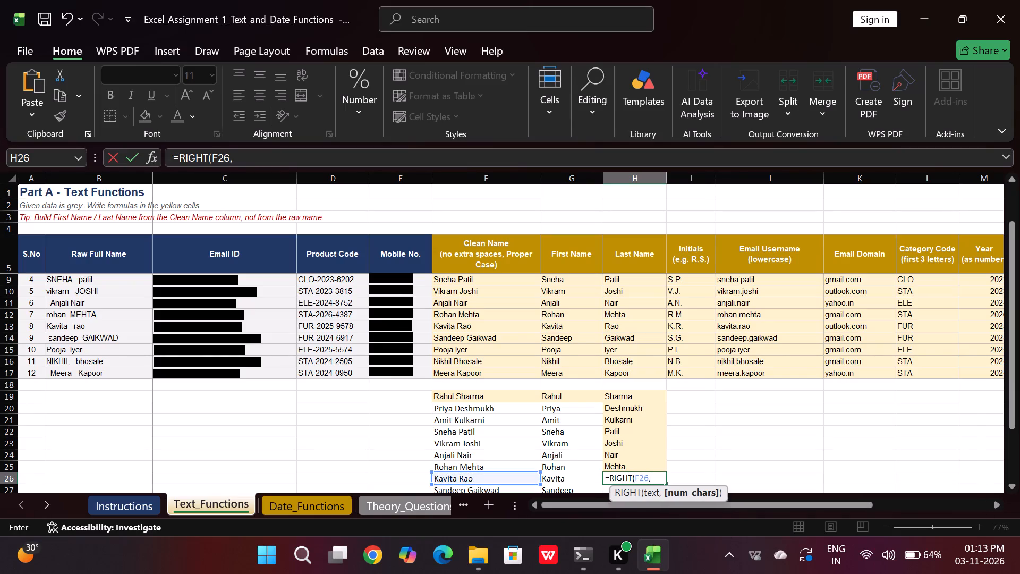
type("len")
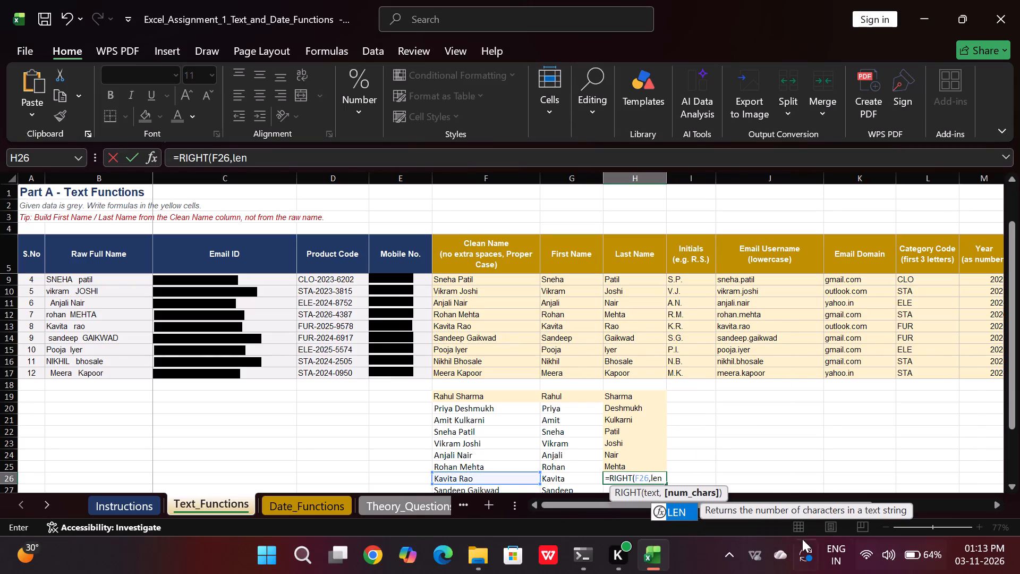
double_click(684, 510)
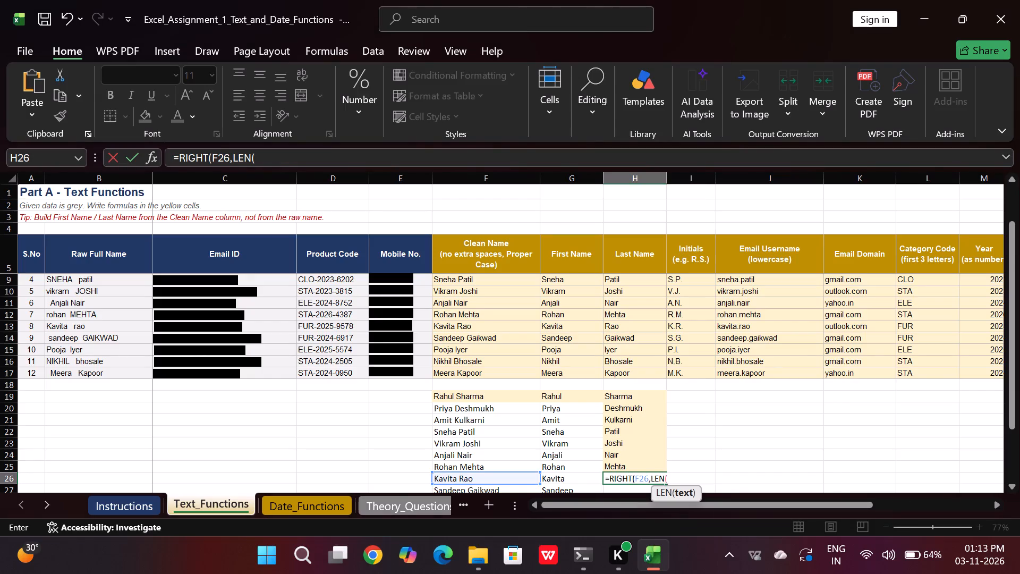
left_click(490, 477)
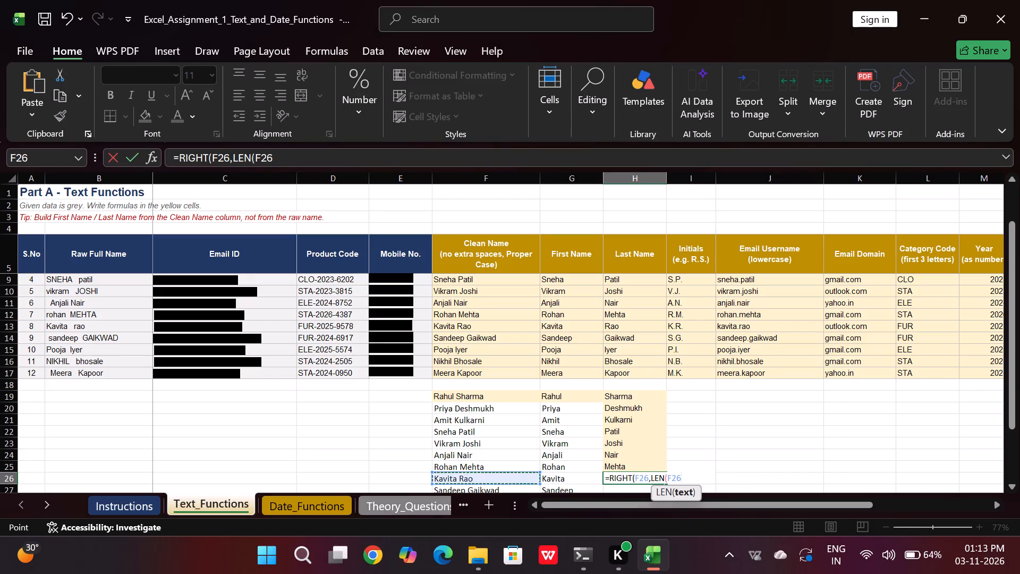
type(")-")
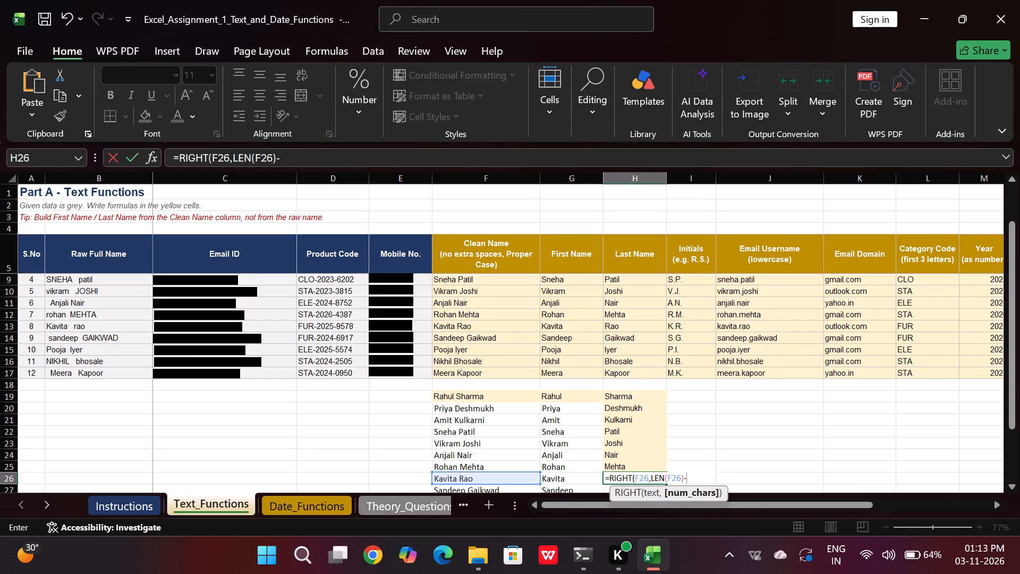
Complete the H26 formula with the space position from FIND, giving =RIGHT(F26,LEN(F26)-FIND(" ",F26)).
type("find")
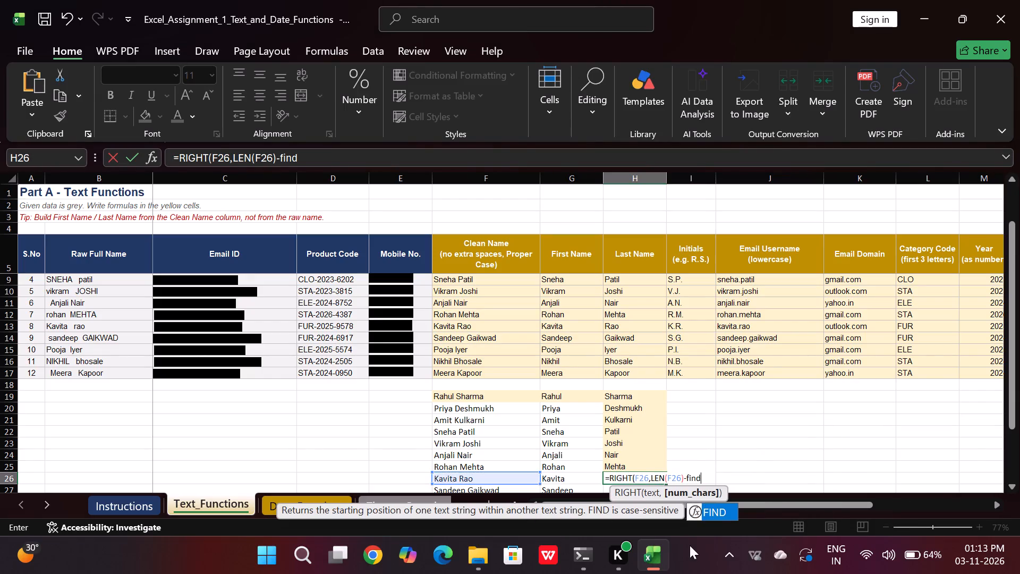
double_click(714, 511)
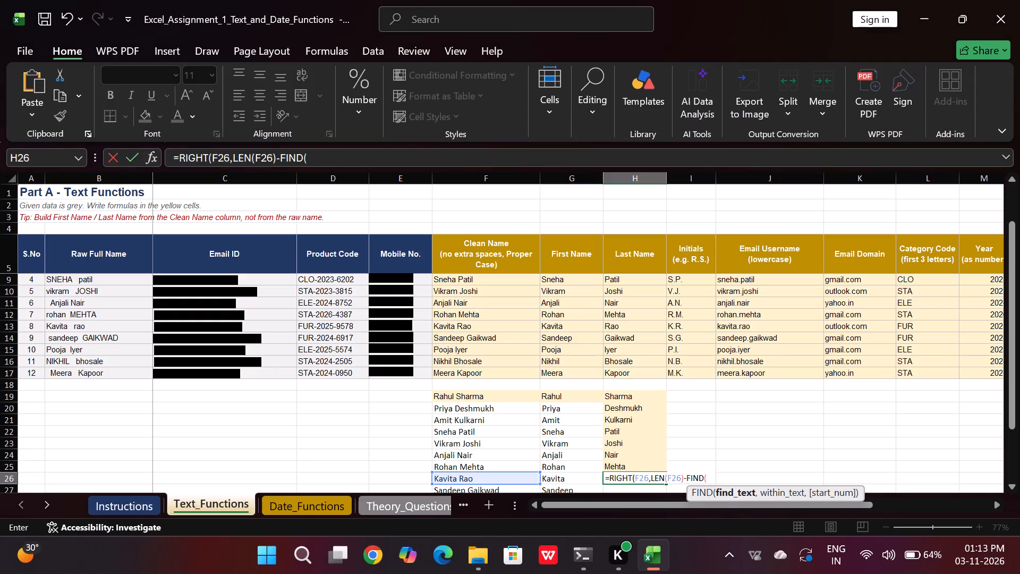
left_click(514, 477)
key("BackSpace")
key("BackSpace")
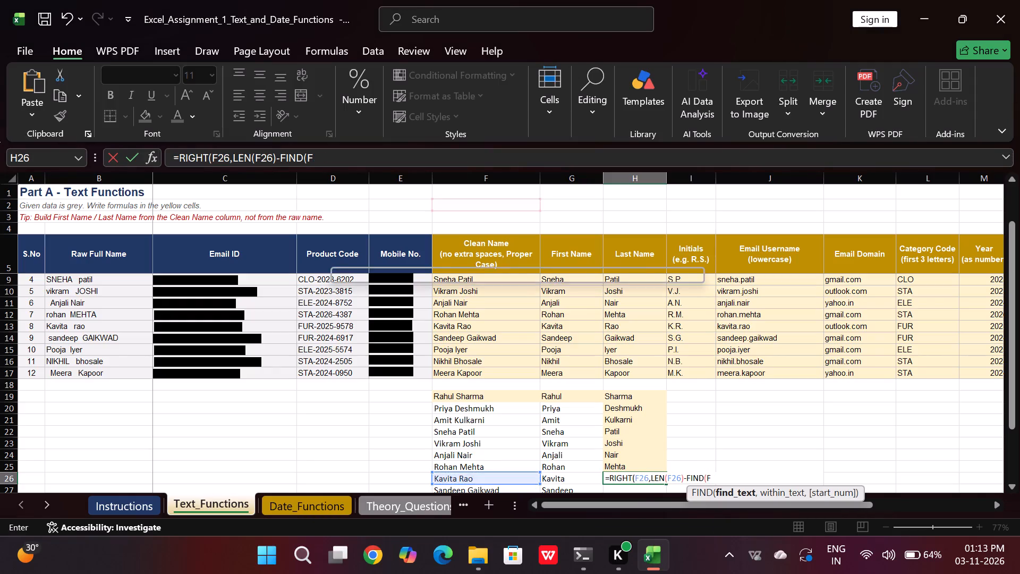
key("BackSpace")
type("\"")
key("space")
type("\",")
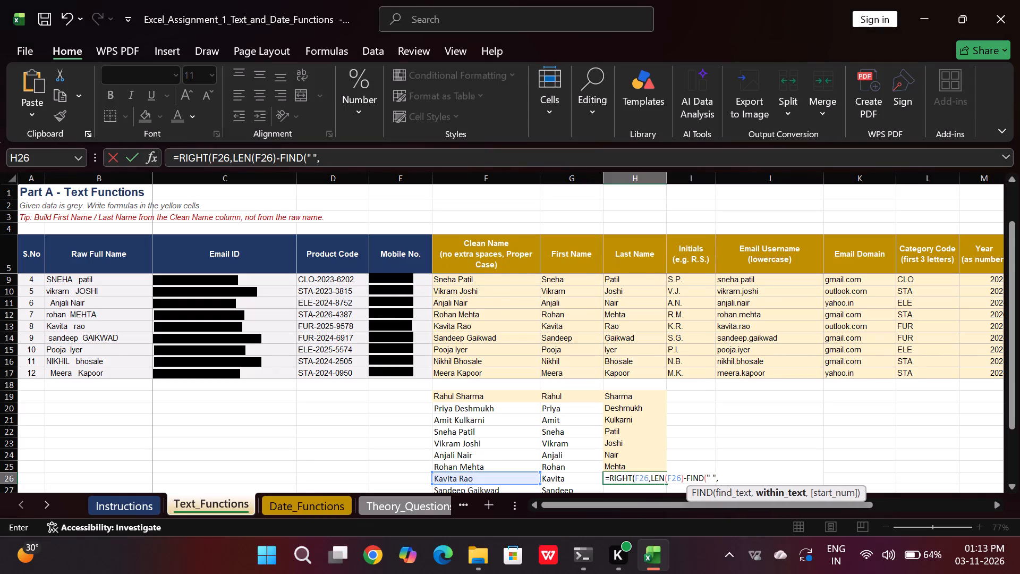
double_click(514, 477)
type("))")
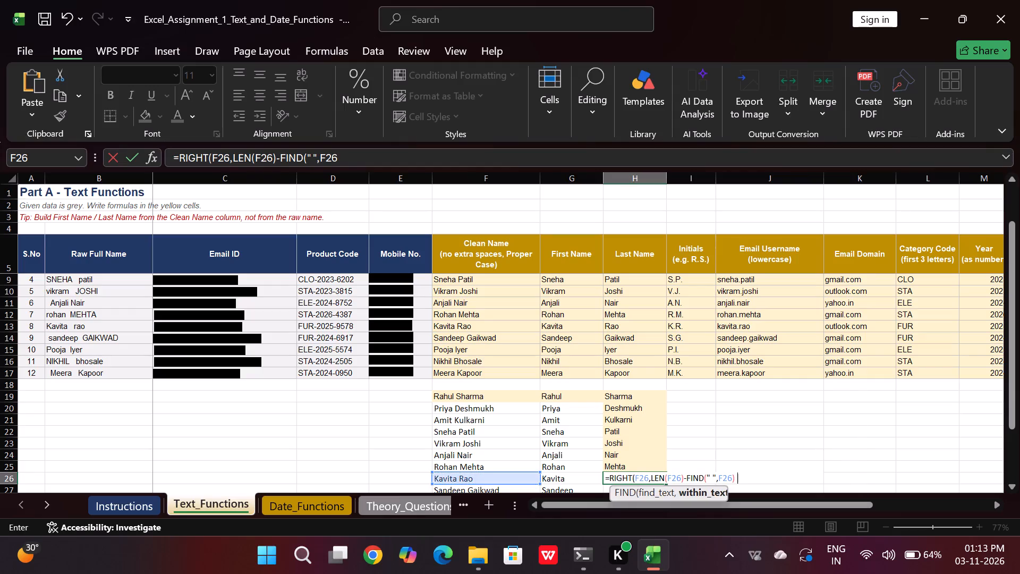
key("Return")
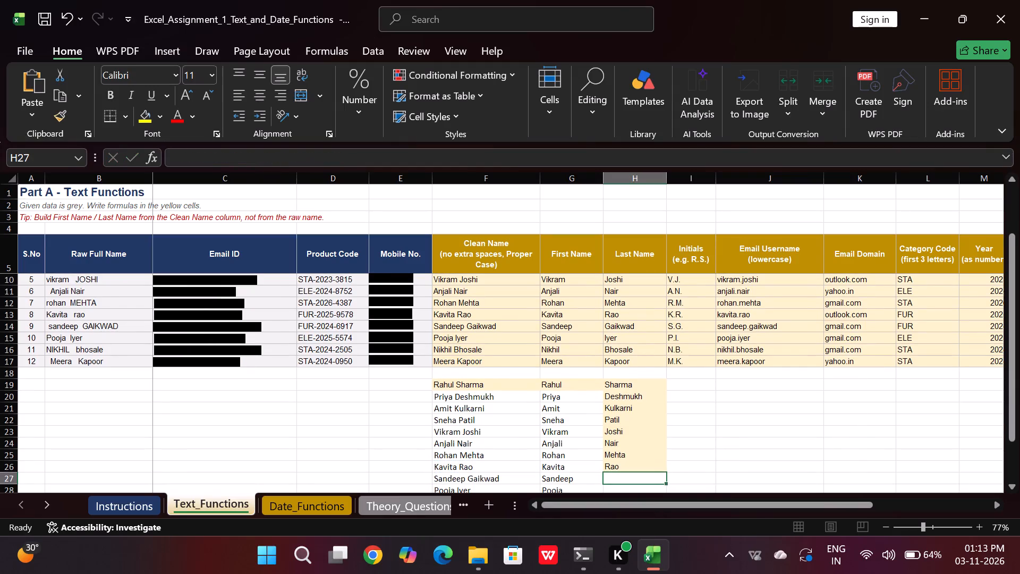
Start the last-name formula in H27 from clean name F27, entering =RIGHT(F27,LEN(F27)-.
left_click(627, 480)
type("=rih")
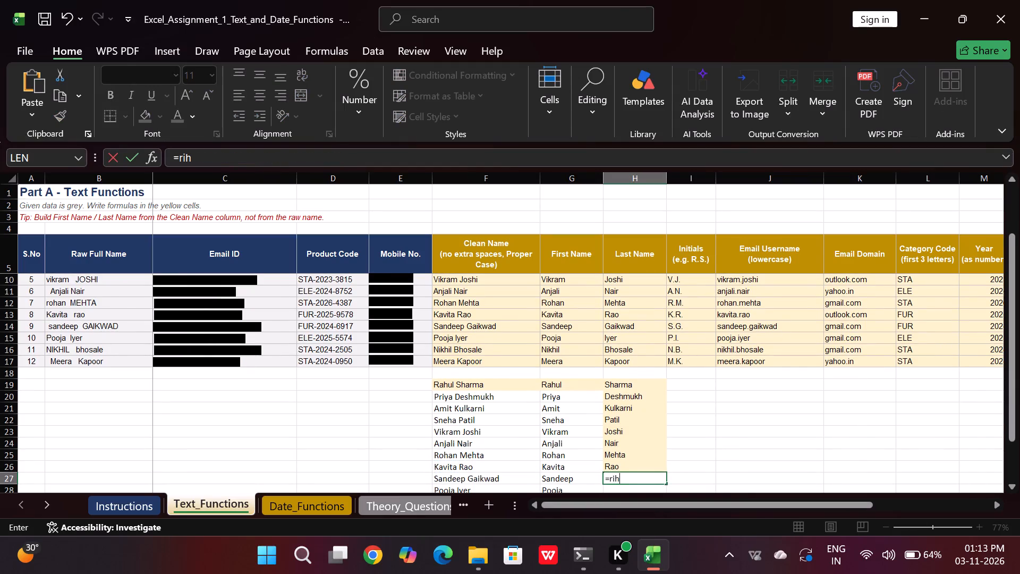
key("BackSpace")
type("ght")
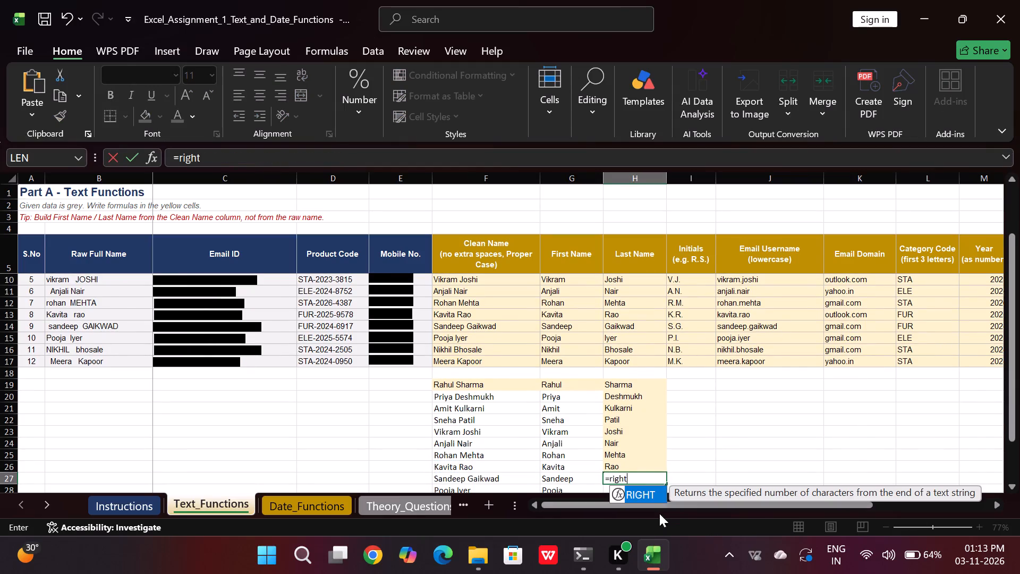
double_click(649, 490)
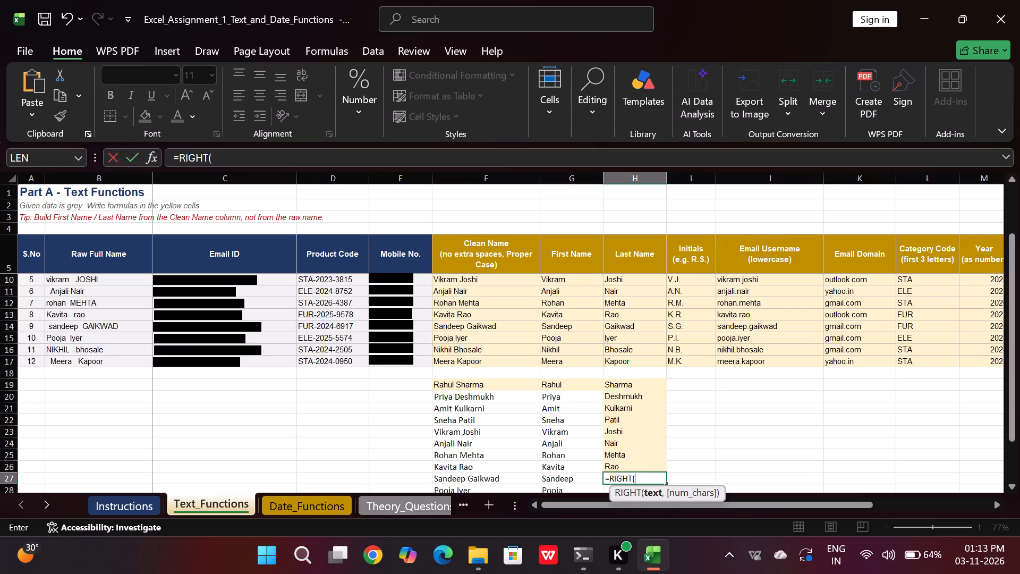
left_click(501, 478)
key("comma")
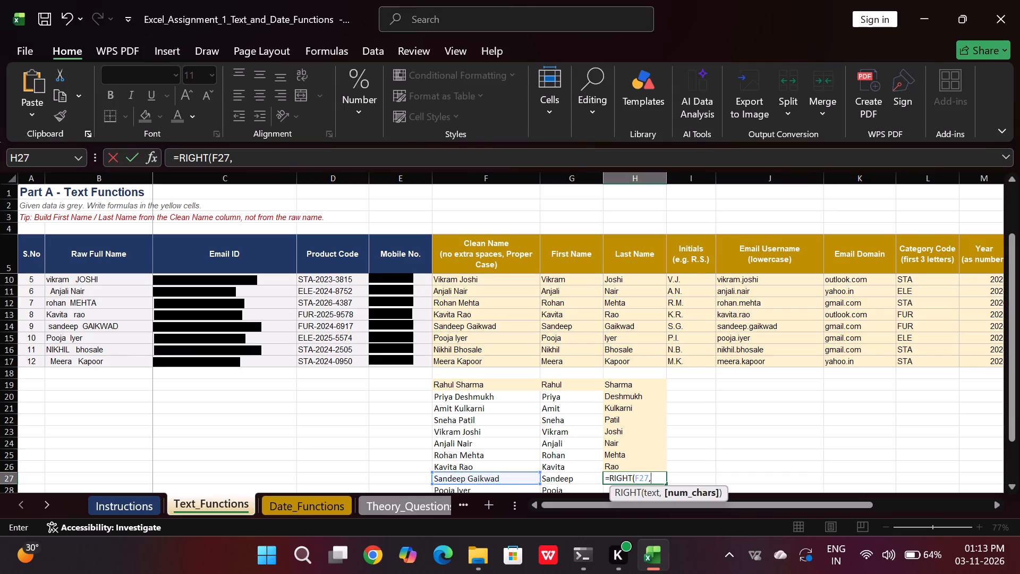
type("len")
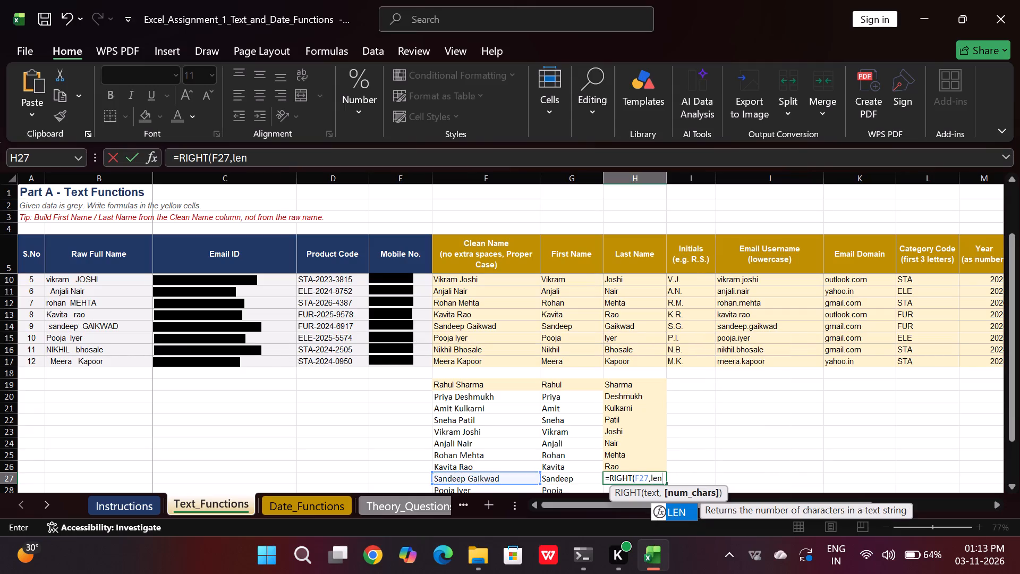
double_click(673, 507)
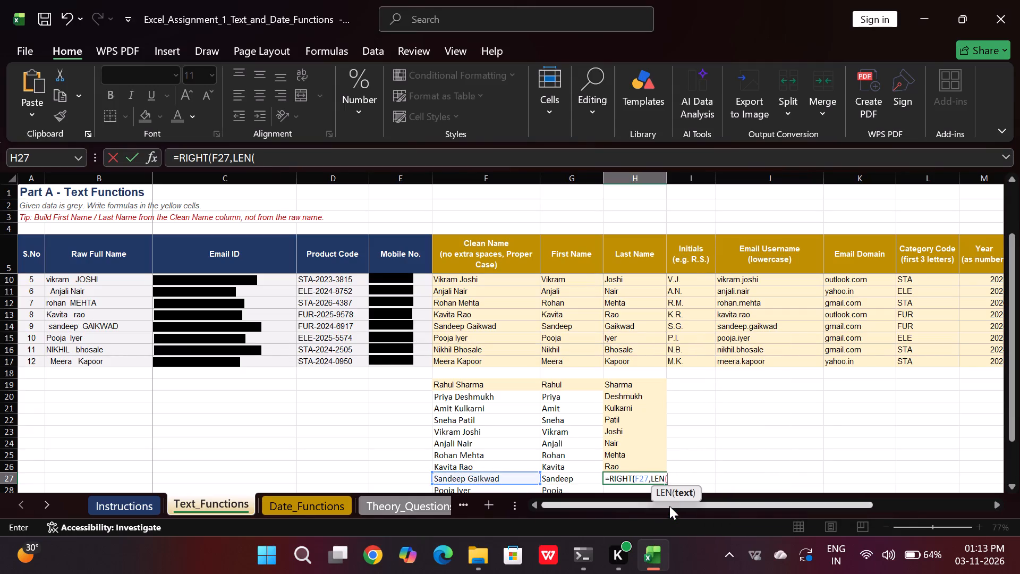
left_click(505, 478)
type(")-")
Complete the H27 formula with the space position from FIND, giving =RIGHT(F27,LEN(F27)-FIND(" ",F27)).
type("find")
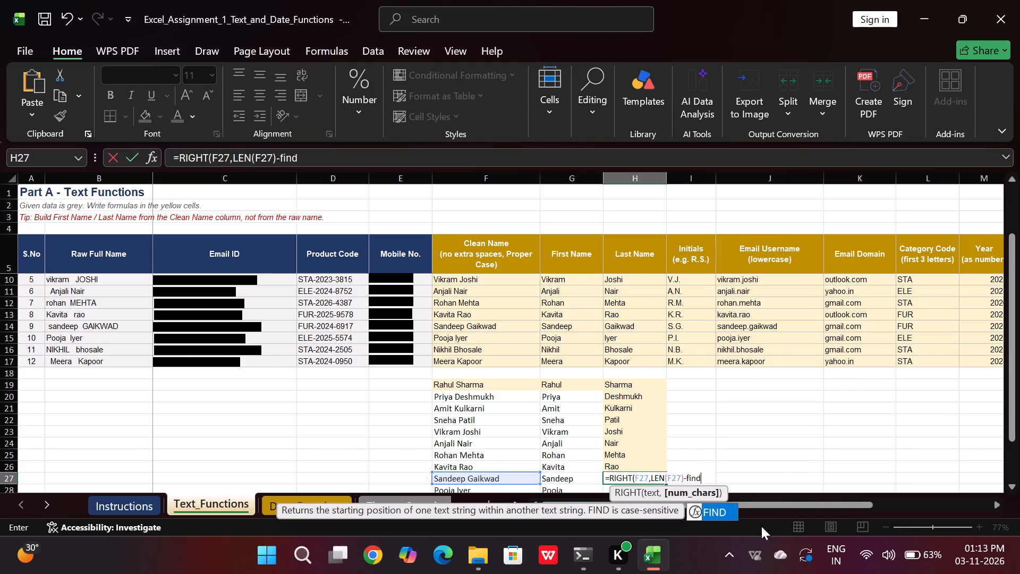
double_click(722, 514)
key("shift+quotedbl")
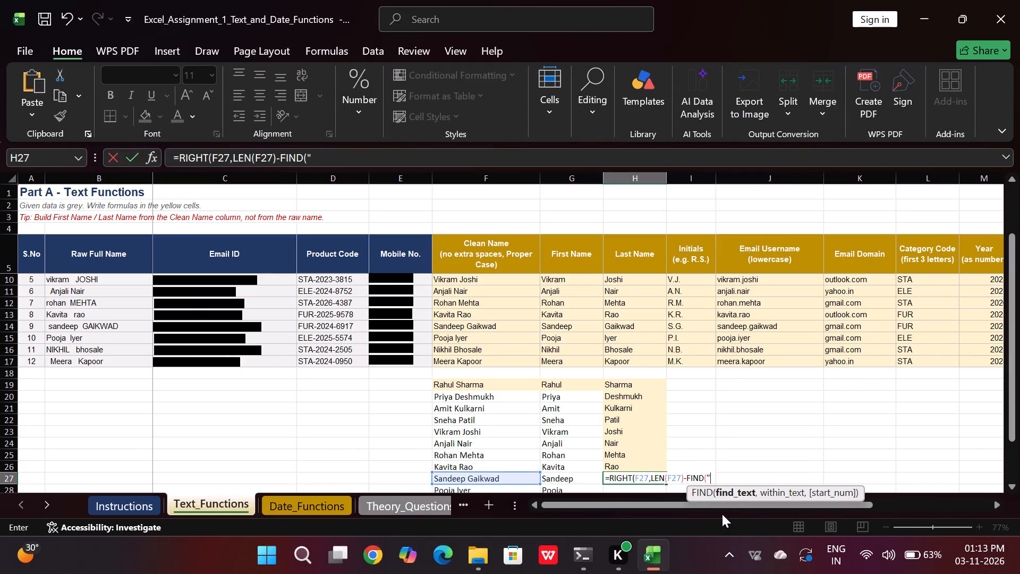
key("space")
type("\"")
key("comma")
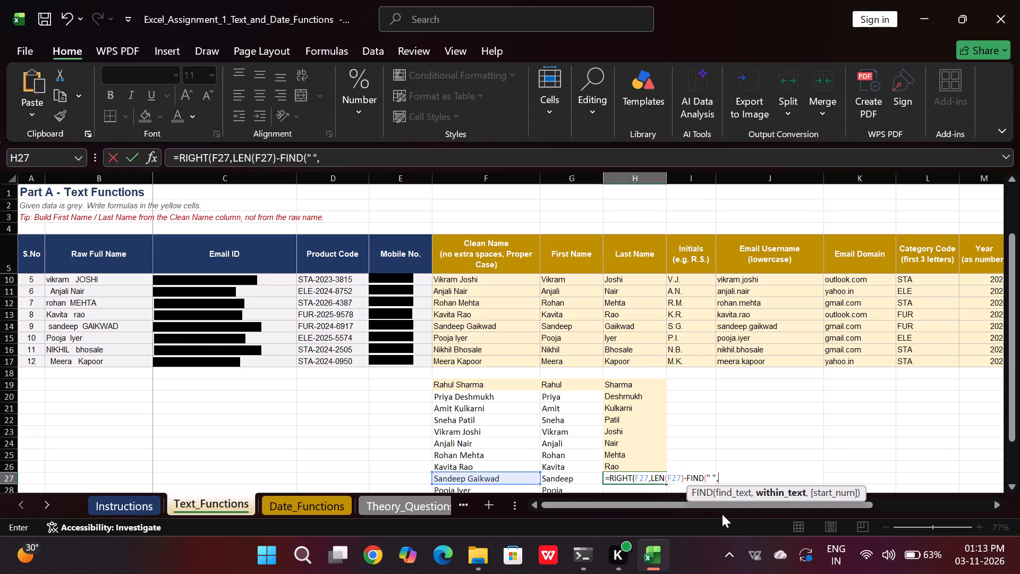
left_click(515, 477)
type("))")
key("Return")
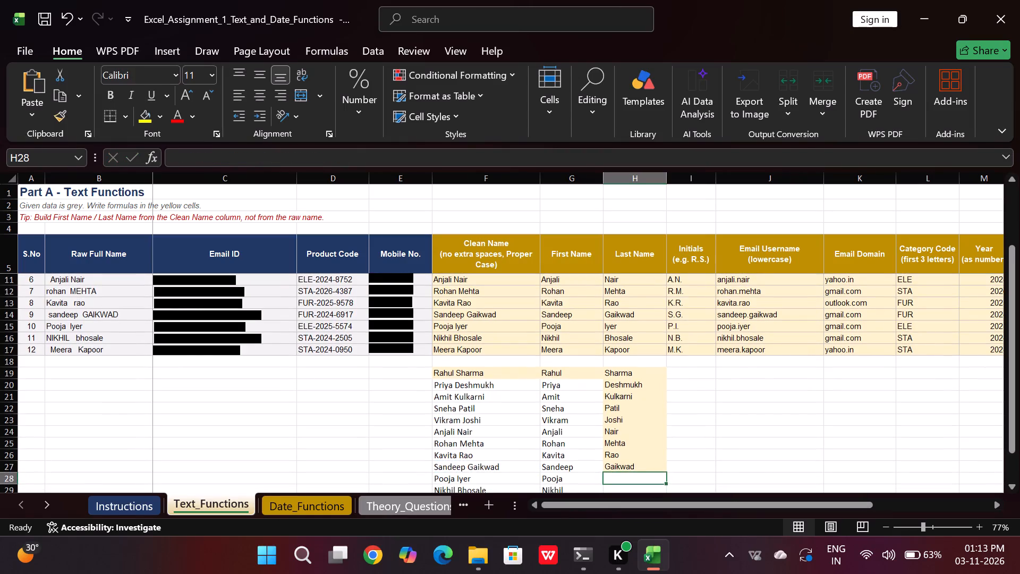
Start the last-name formula in H28 from clean name F28, entering =RIGHT(F28,LEN(F28)-.
left_click(631, 475)
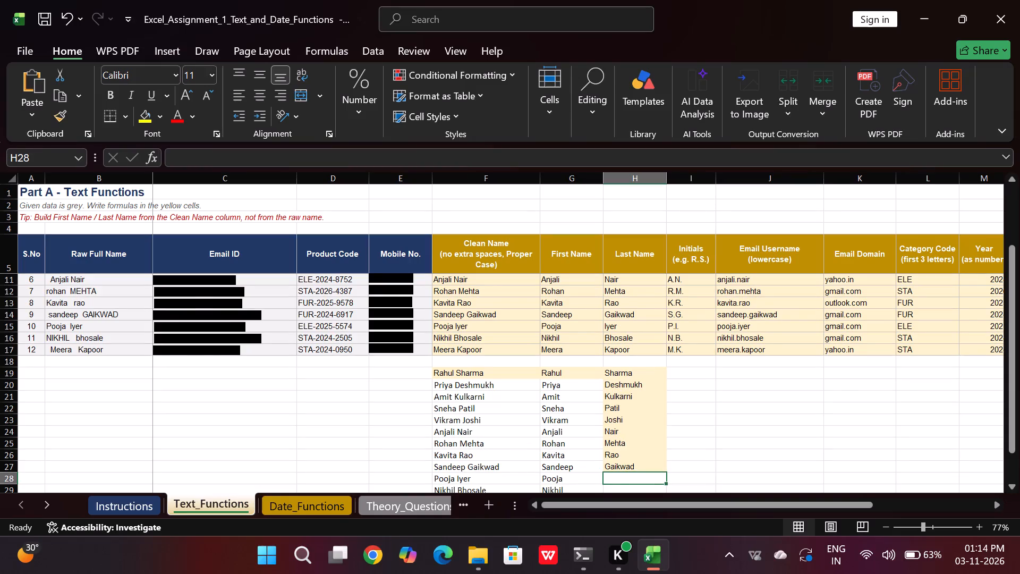
type("=fi")
key("BackSpace")
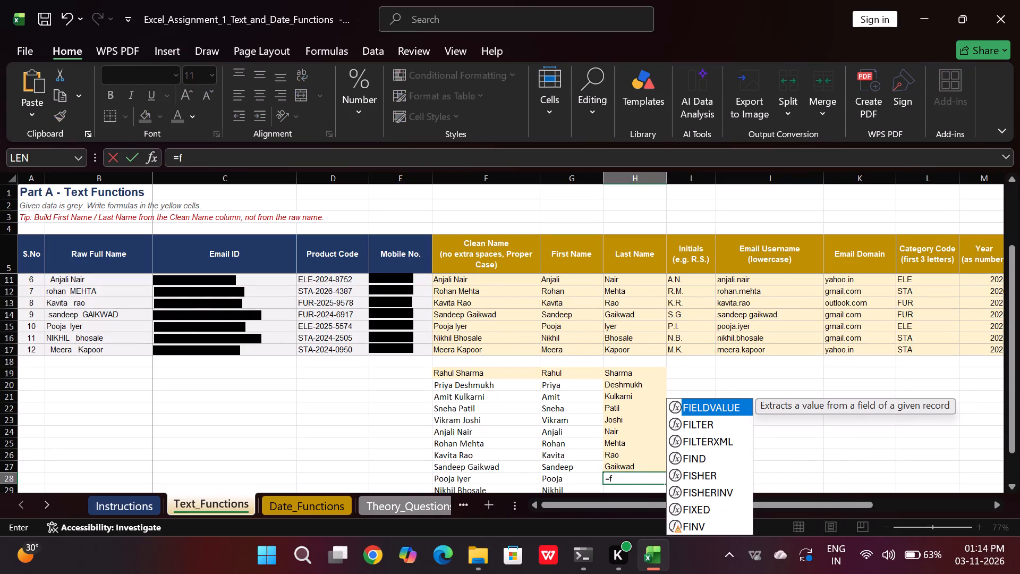
key("BackSpace")
type("right")
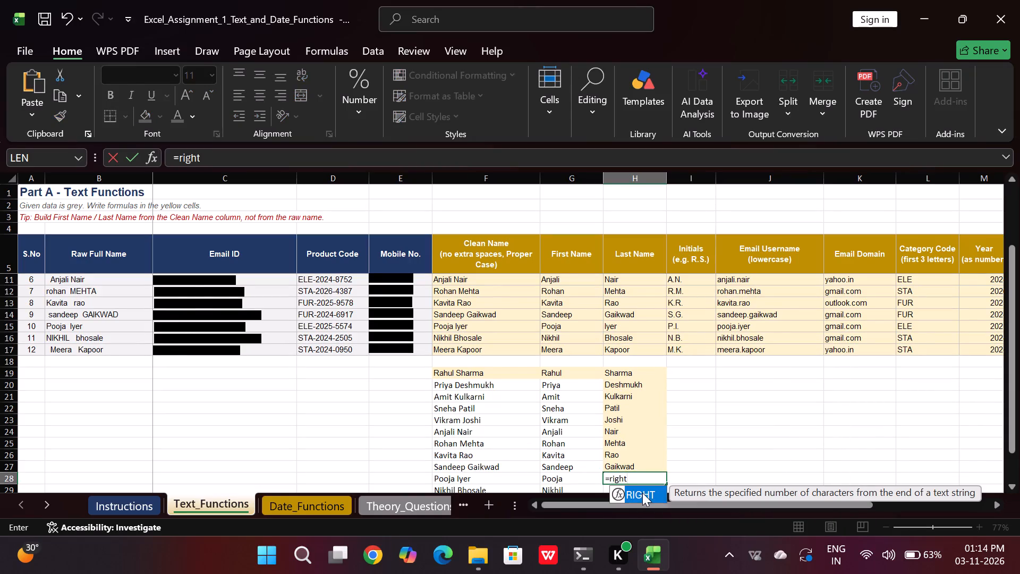
double_click(642, 493)
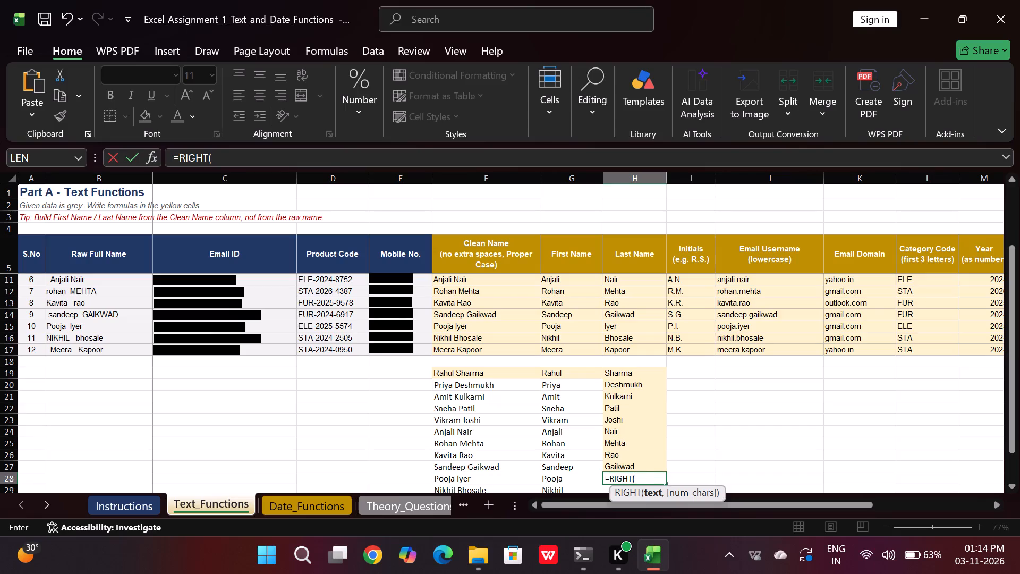
left_click(517, 479)
key("comma")
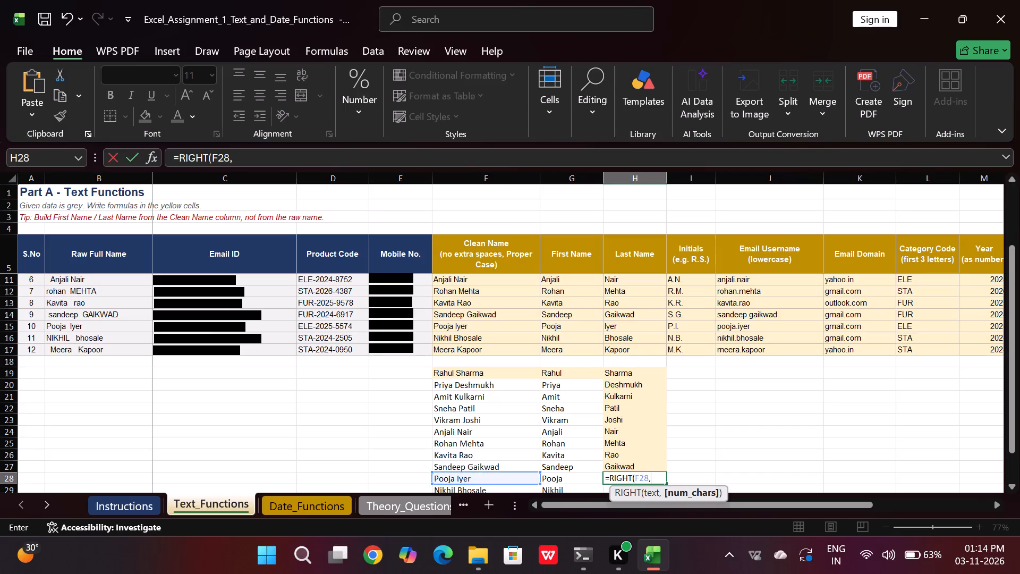
type("le")
key("n")
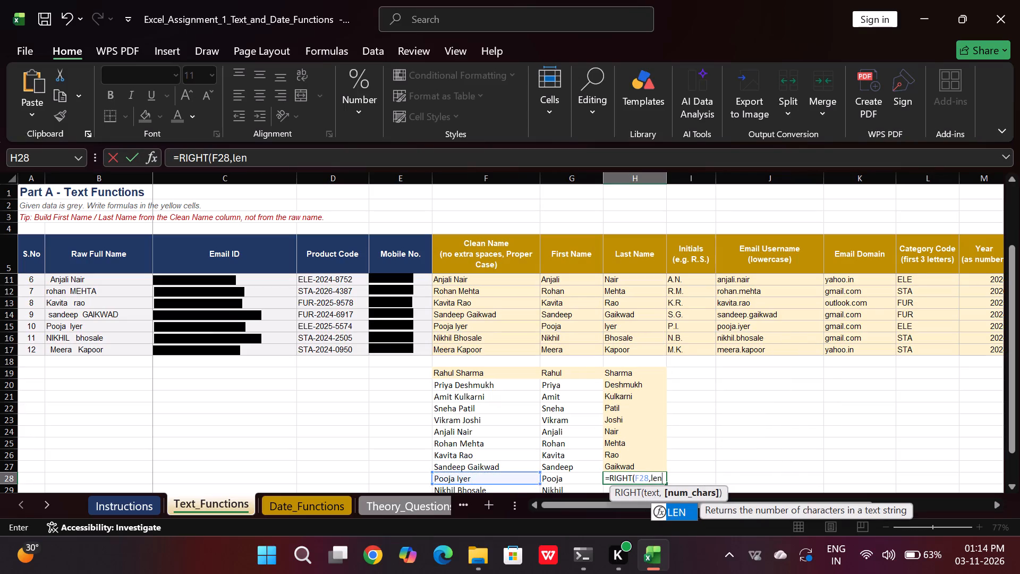
double_click(679, 511)
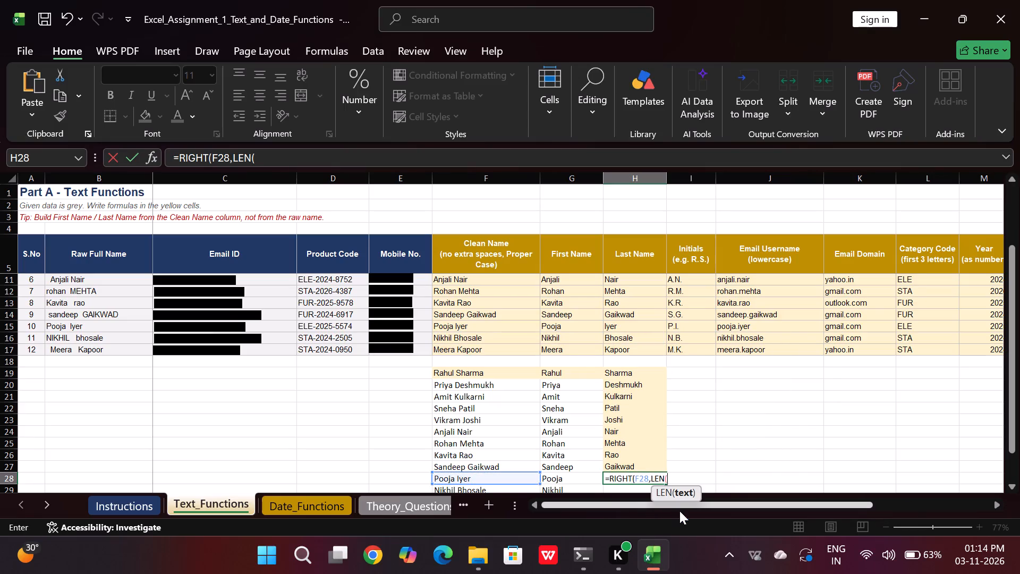
double_click(497, 478)
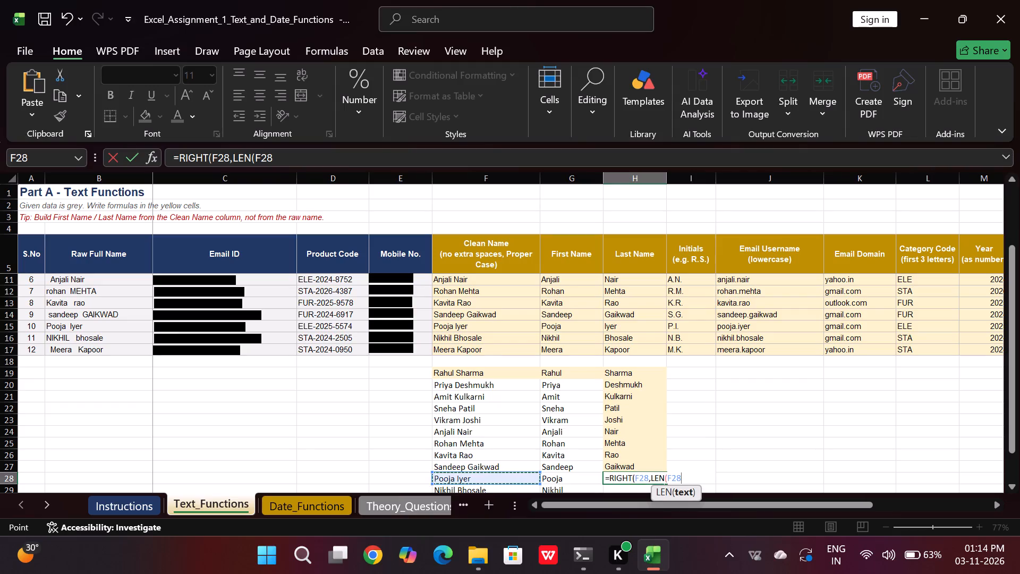
key("shift+parenright")
key("minus")
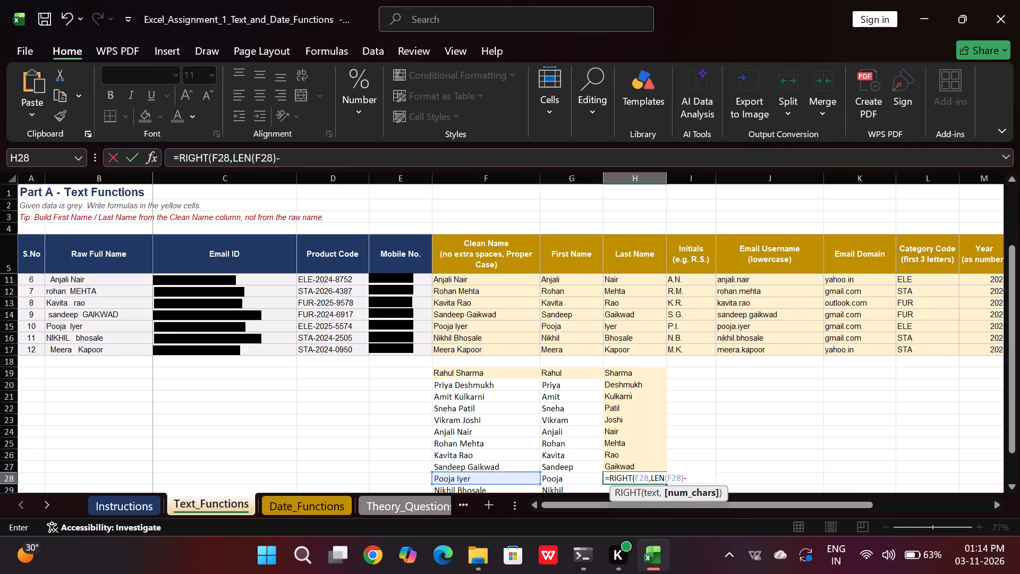
Complete the H28 formula with the space position from FIND, giving =RIGHT(F28,LEN(F28)-FIND(" ",F28)).
type("find")
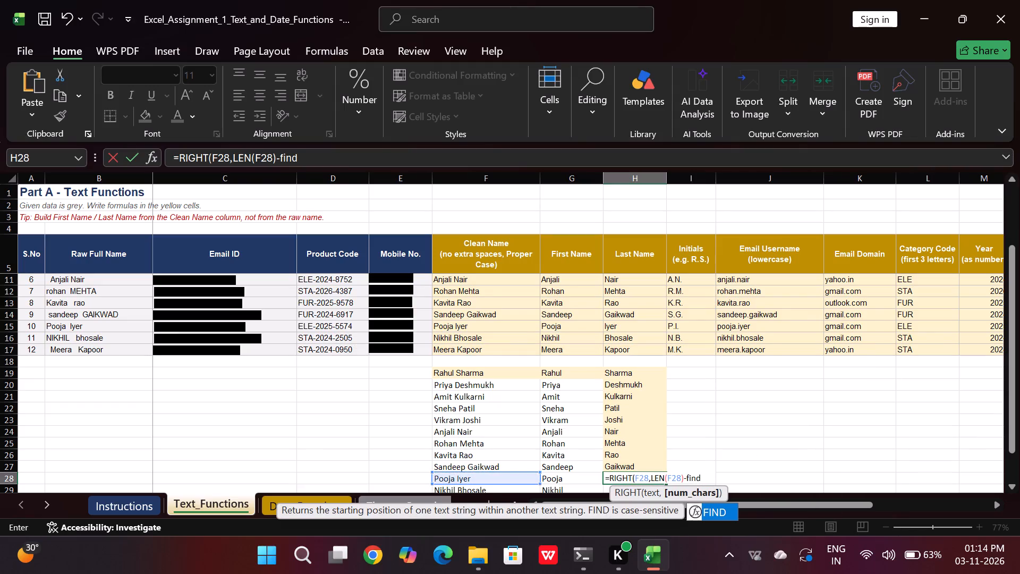
double_click(724, 513)
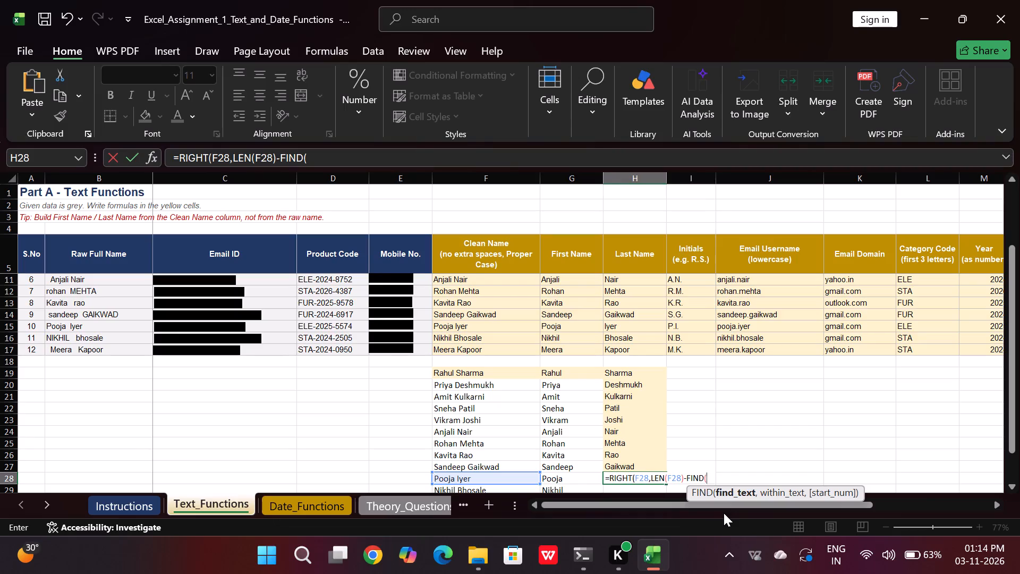
type("\" \"")
key("comma")
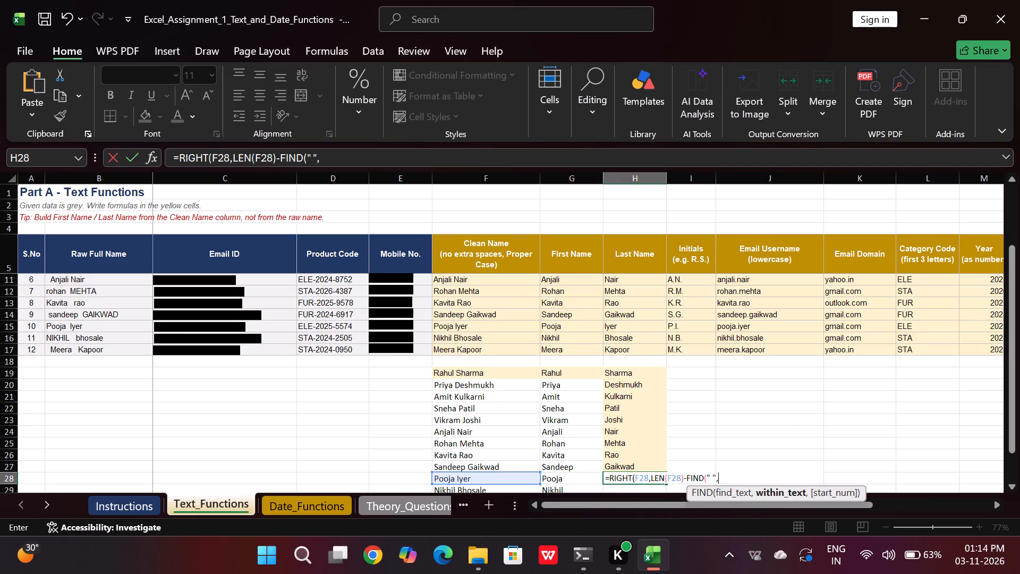
left_click(502, 477)
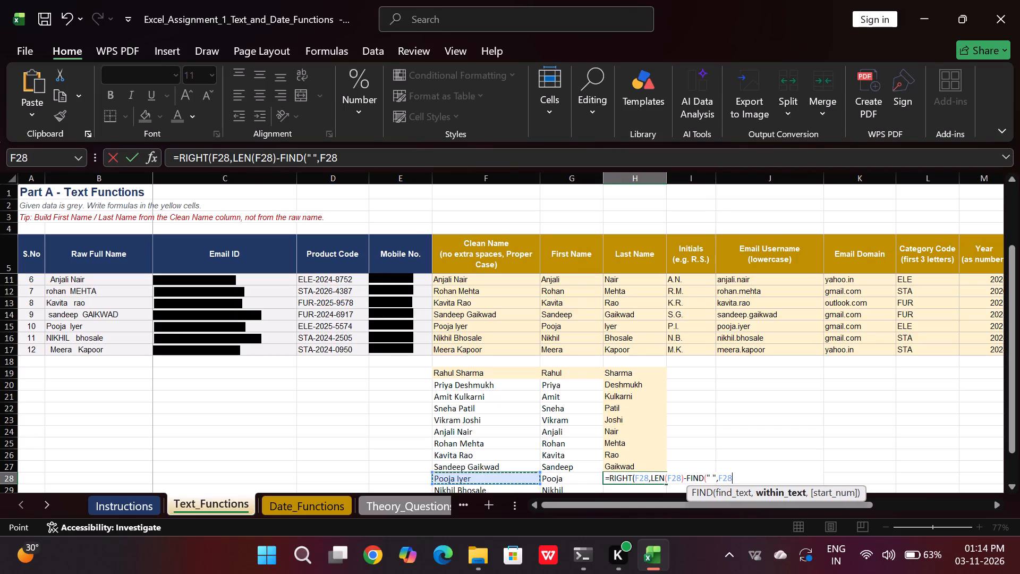
type("))")
key("Return")
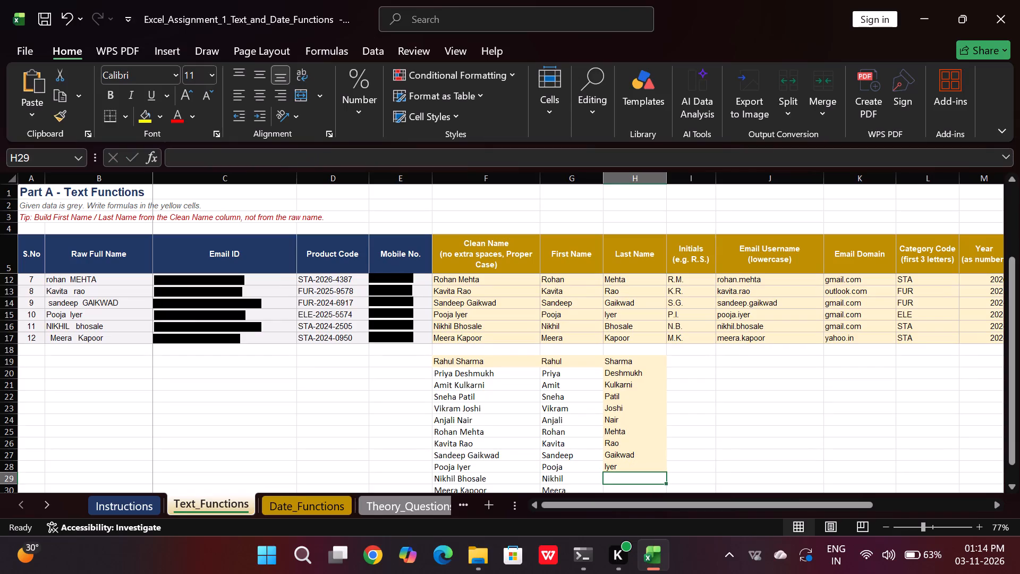
Start the last-name formula in H29 from clean name F29, entering =RIGHT(F29,LEN(F29).
key("equal")
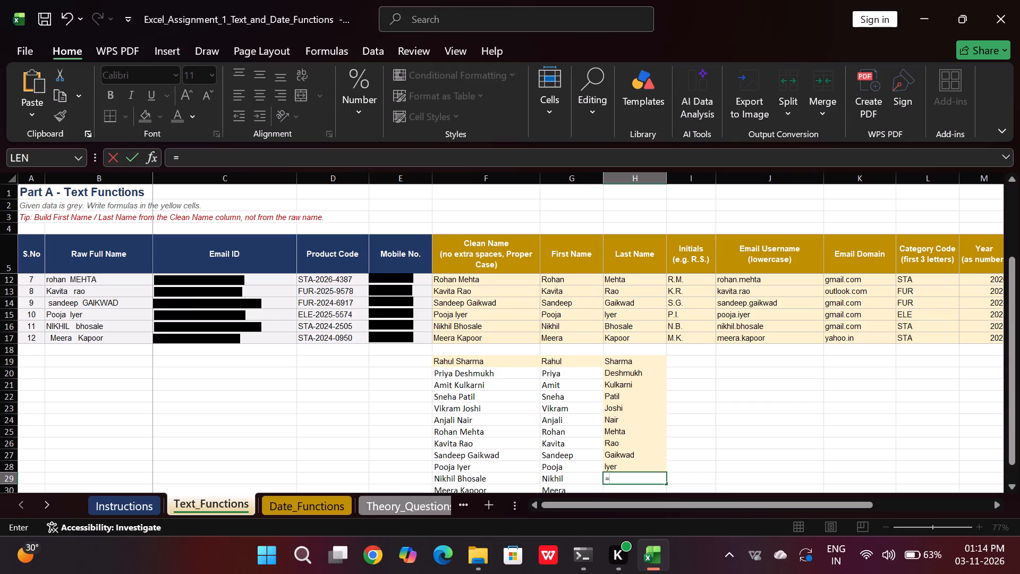
type("rigt")
key("BackSpace")
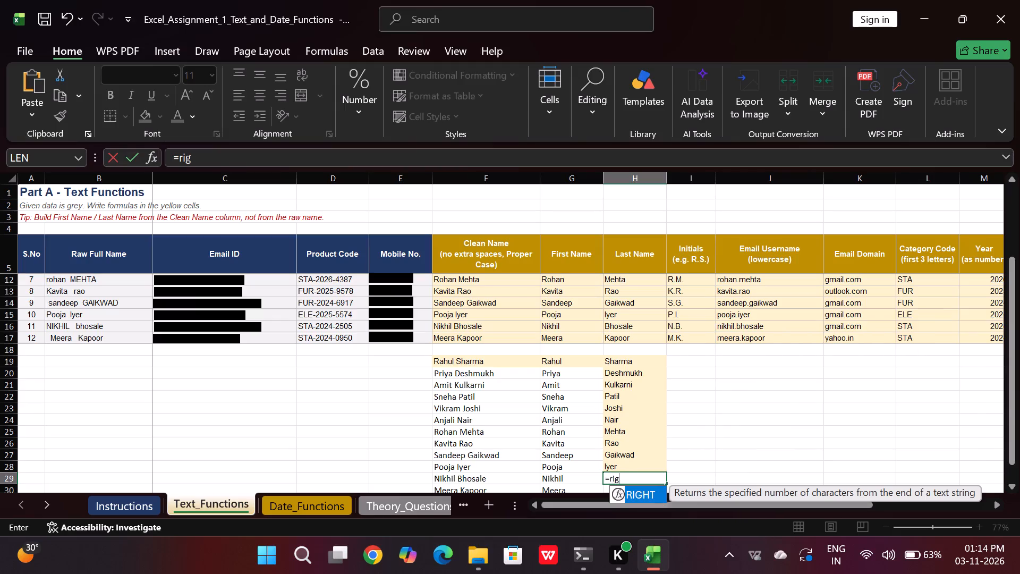
type("ht")
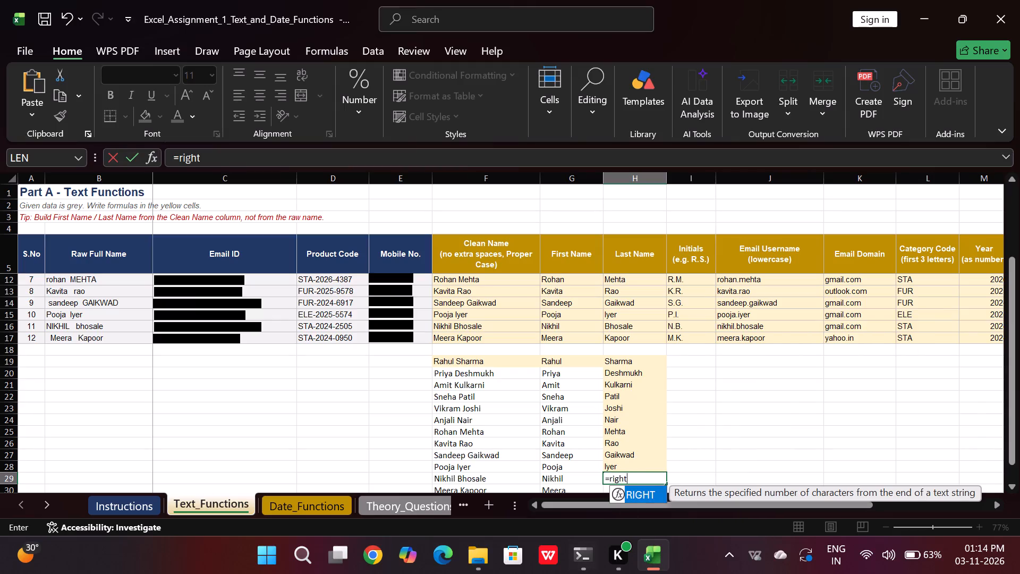
left_click(640, 489)
double_click(640, 489)
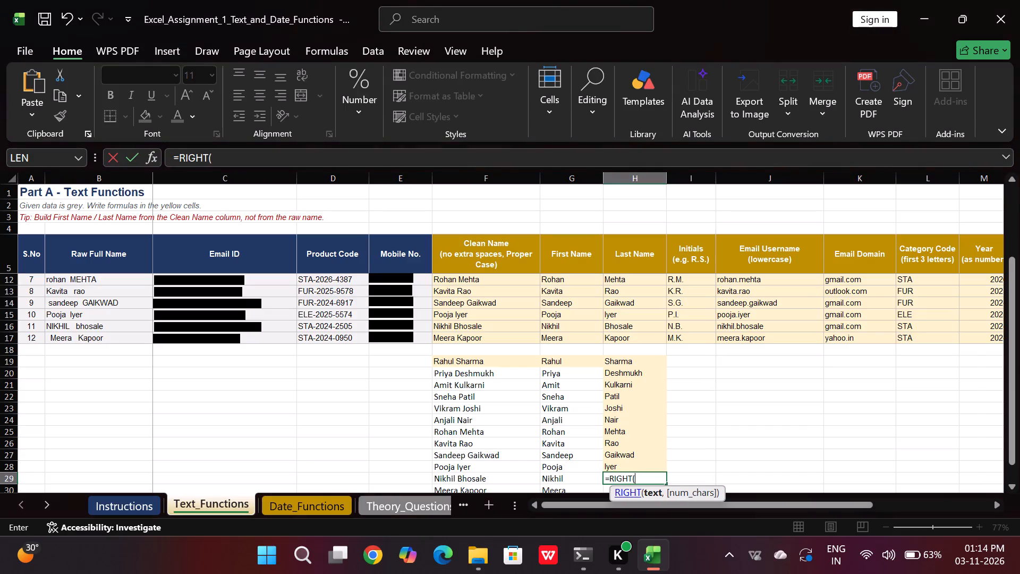
left_click(490, 481)
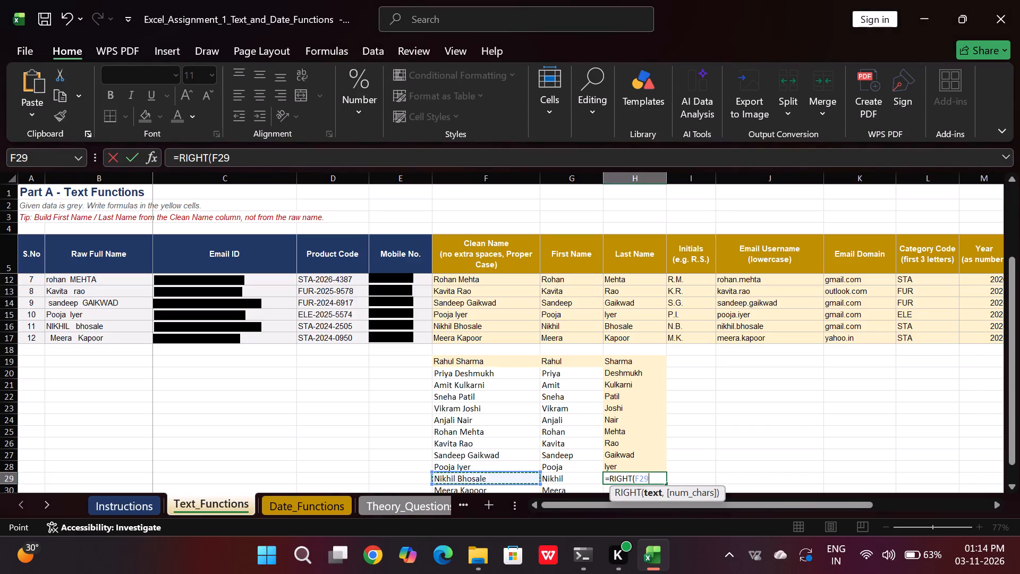
key("comma")
type("le")
key("n")
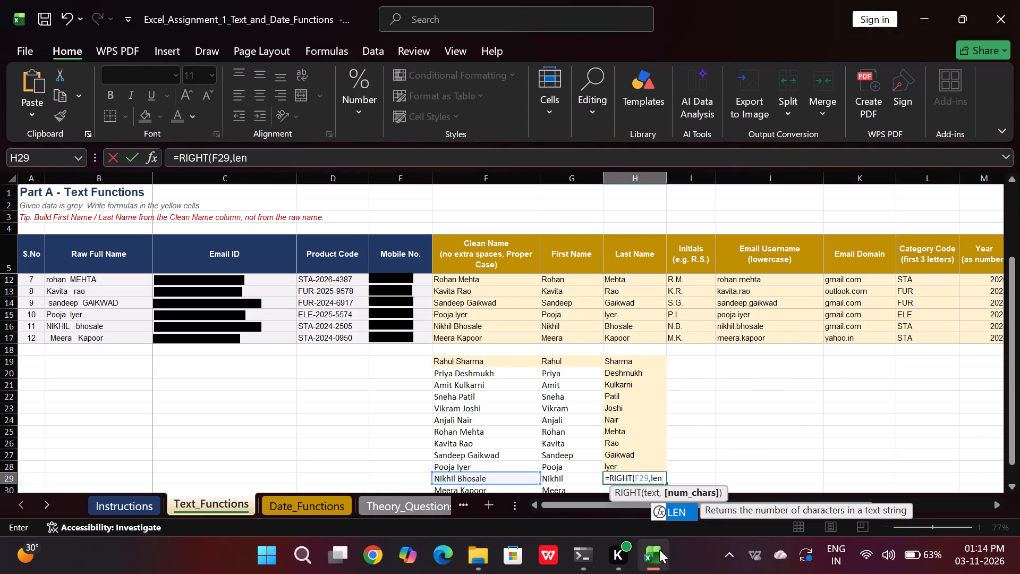
double_click(683, 511)
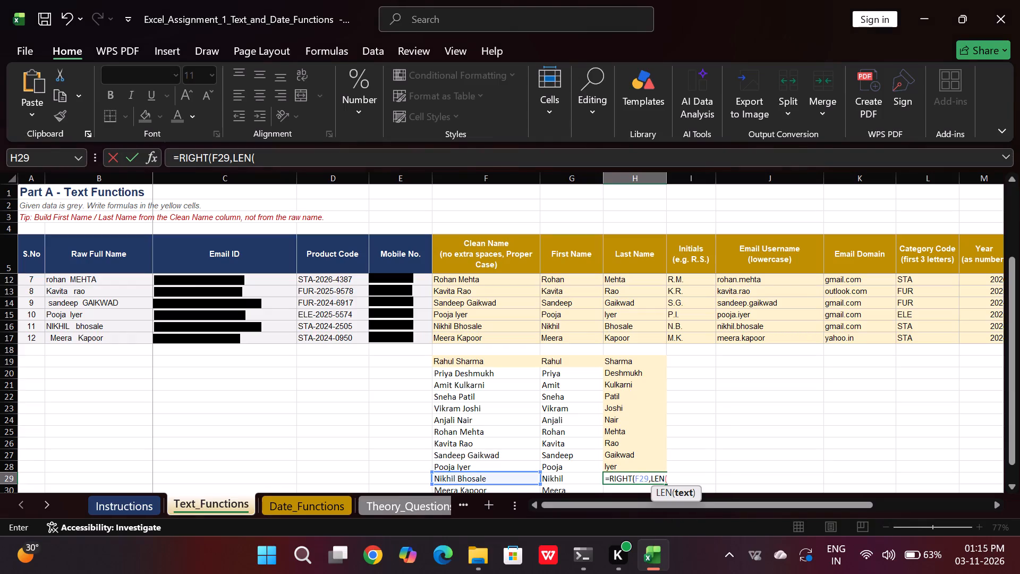
left_click(473, 479)
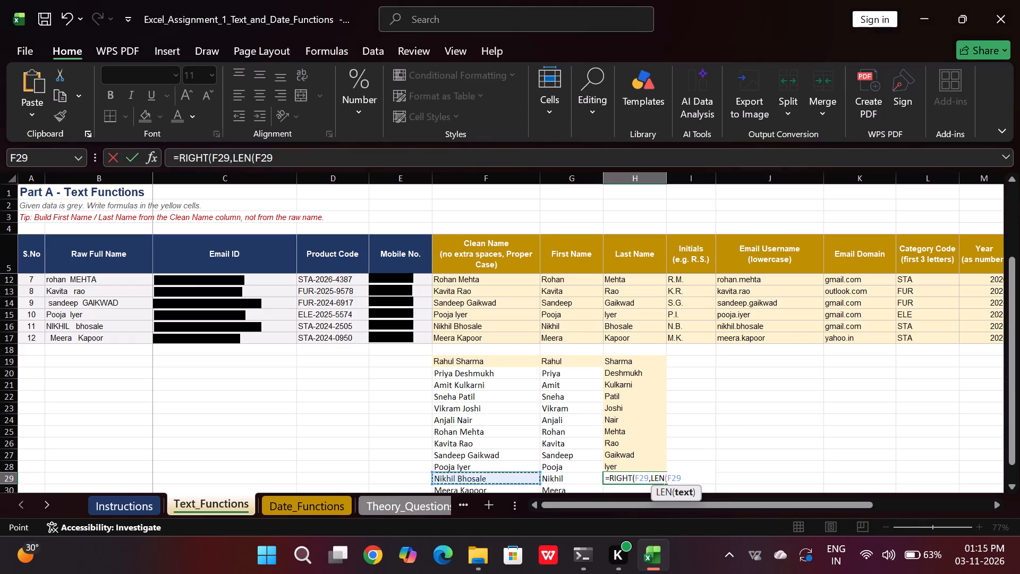
key("shift+parenright")
Complete the H29 formula by subtracting the space position from FIND, giving =RIGHT(F29,LEN(F29)-FIND(" ",F29)).
type("-find")
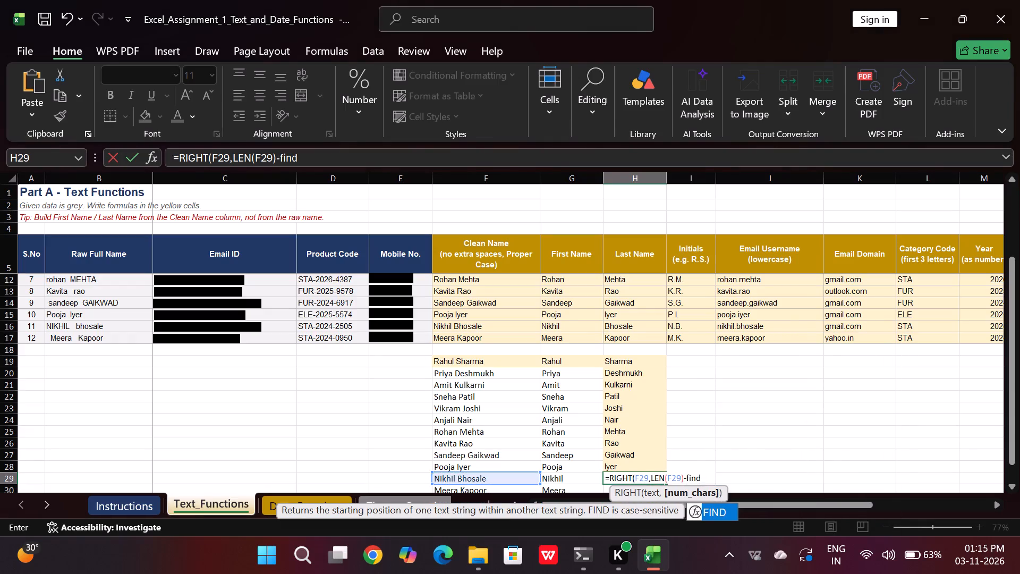
double_click(710, 513)
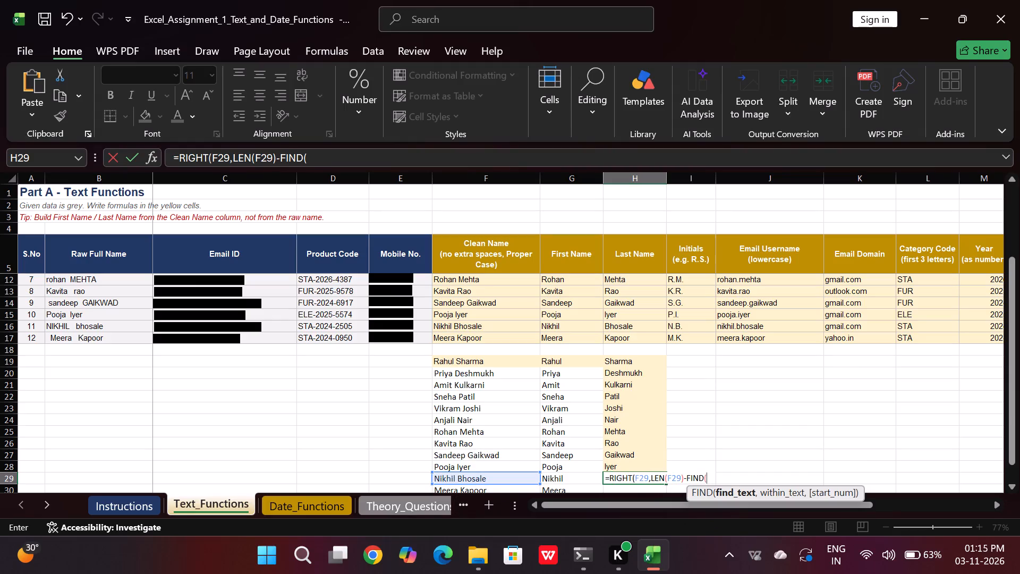
type("\" \",")
left_click(491, 480)
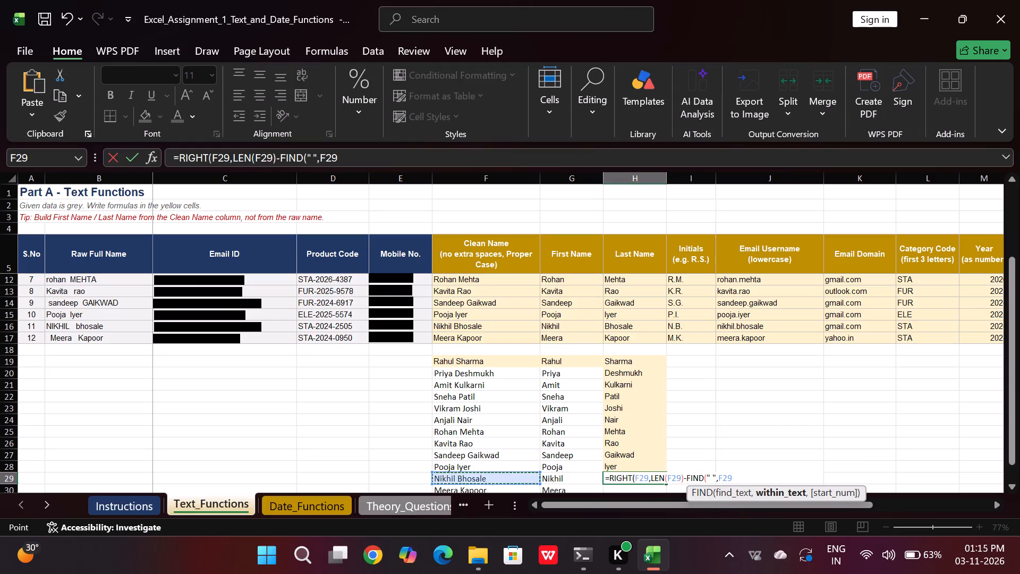
type("))")
key("Return")
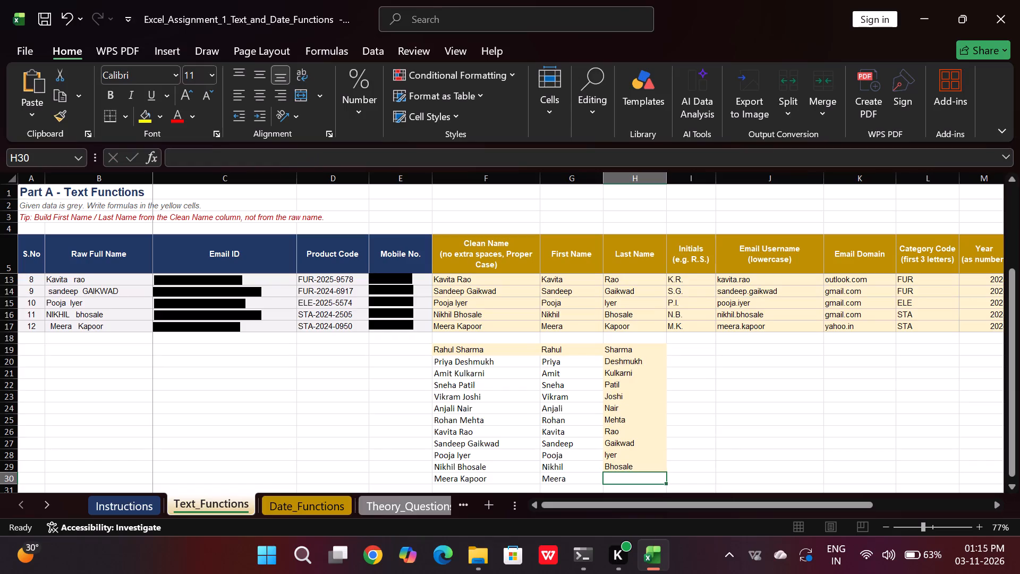
Start the last-name formula in H30 from clean name F30, entering =RIGHT(F30,LEN(F30.
type("=rih")
key("BackSpace")
type("ght")
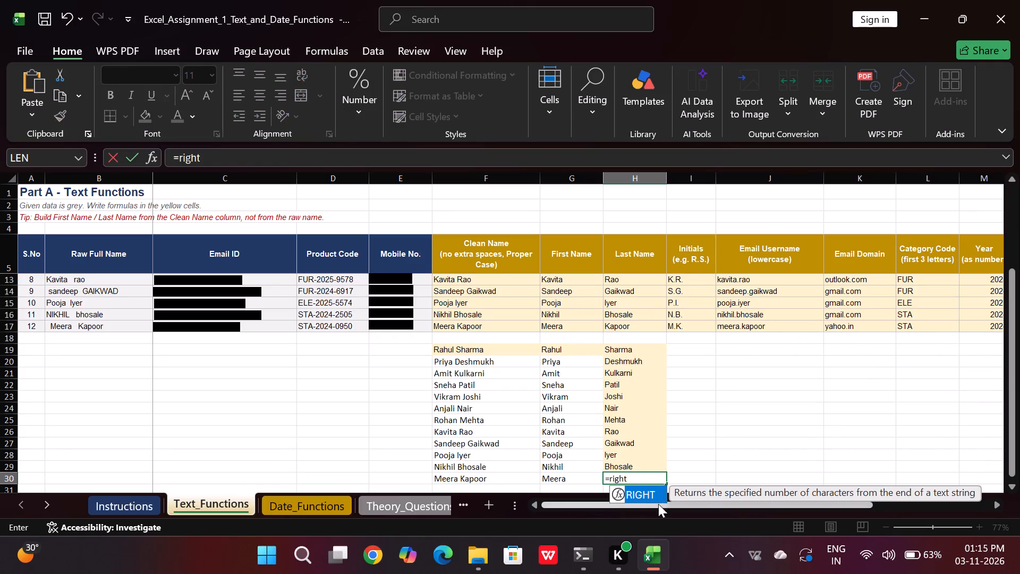
double_click(651, 497)
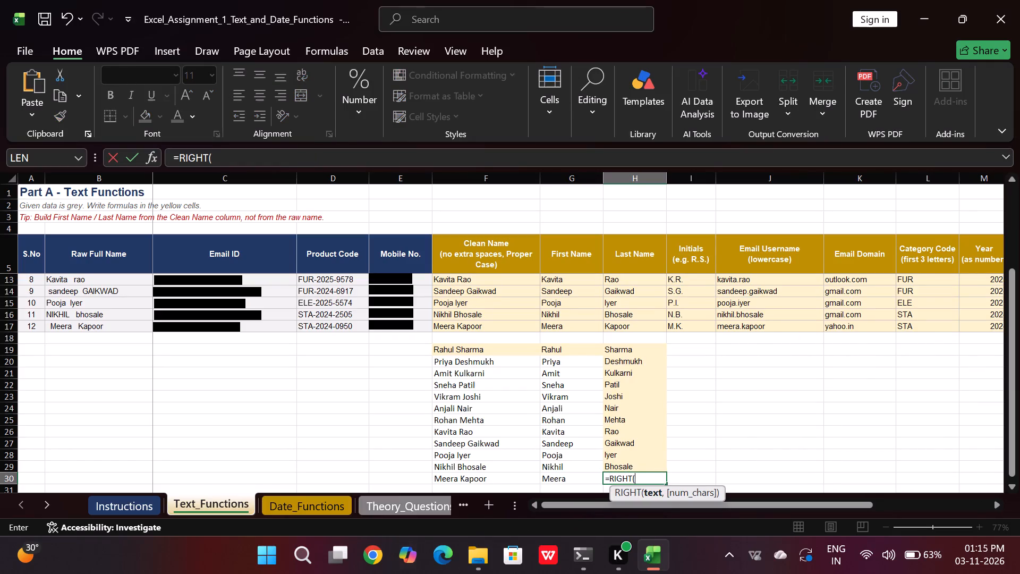
left_click(472, 479)
key("comma")
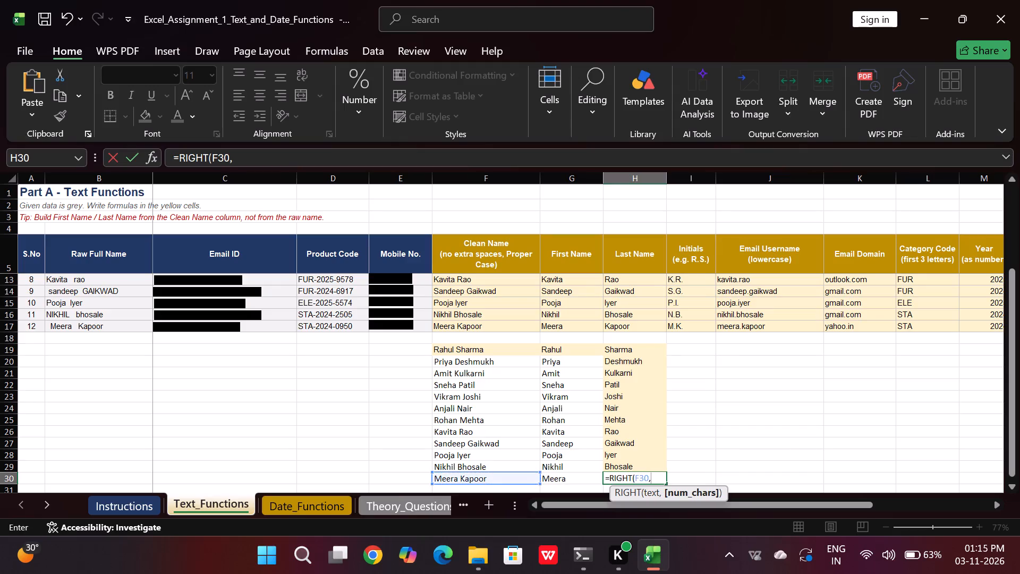
type("le")
key("n")
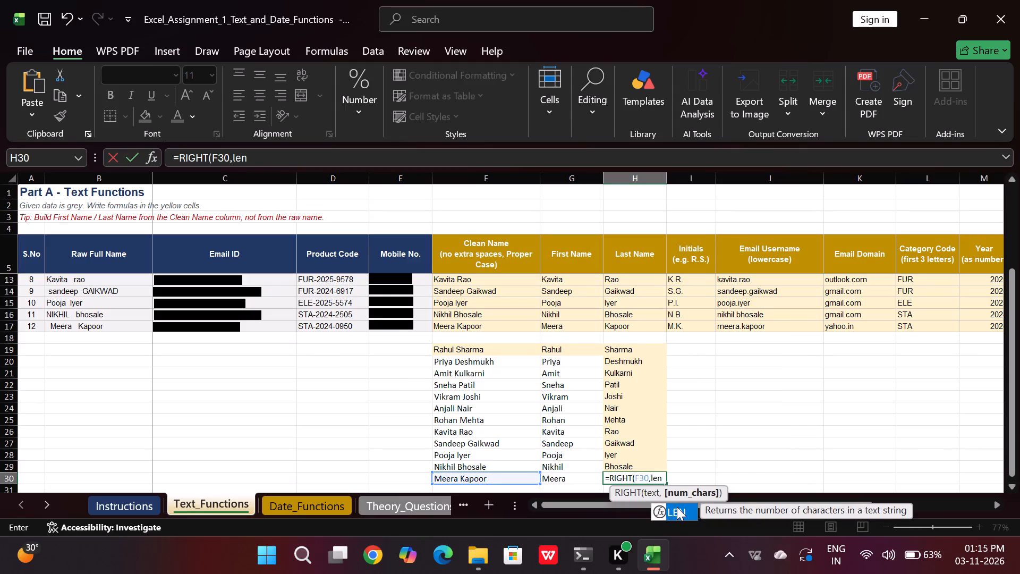
double_click(677, 507)
left_click(495, 479)
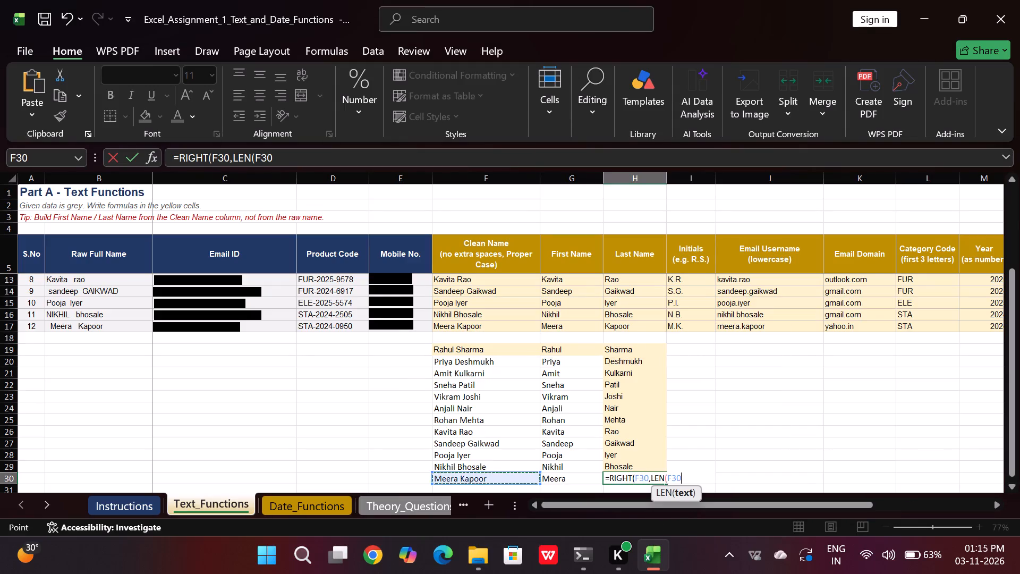
Complete the H30 formula by subtracting the space position from FIND, giving =RIGHT(F30,LEN(F30)-FIND(" ",F30)).
type(")-find")
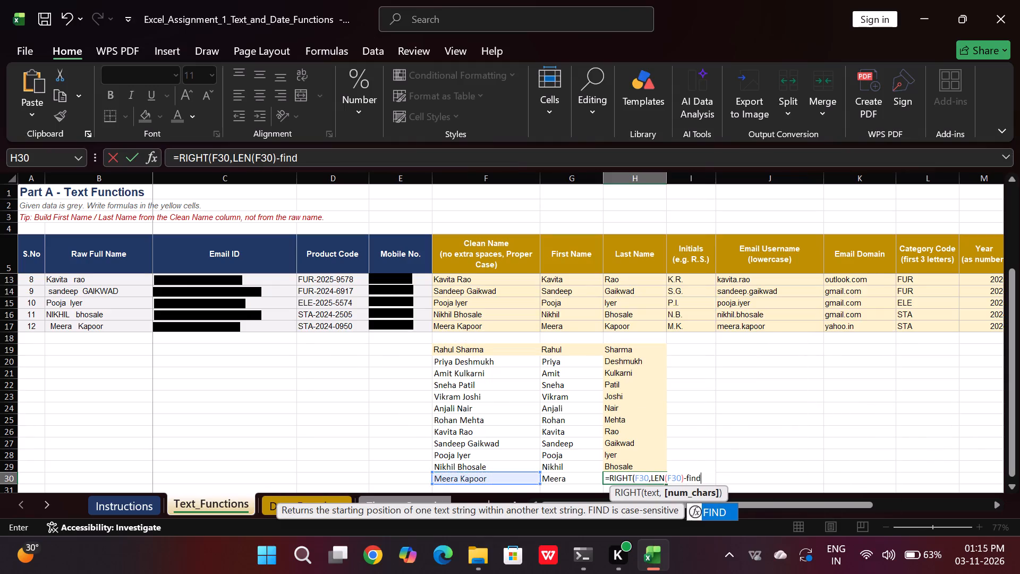
double_click(713, 508)
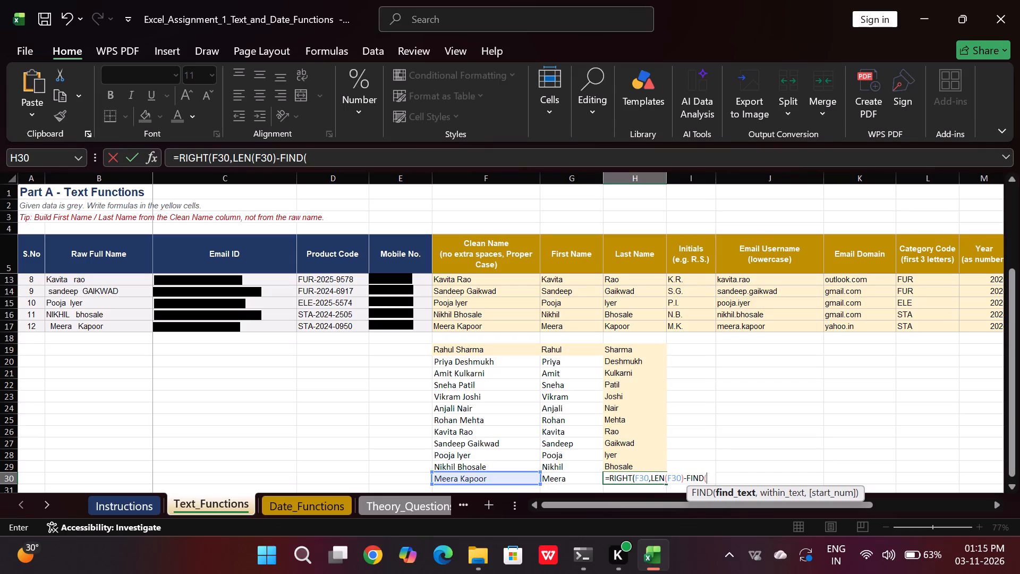
type("\" \"")
key("comma")
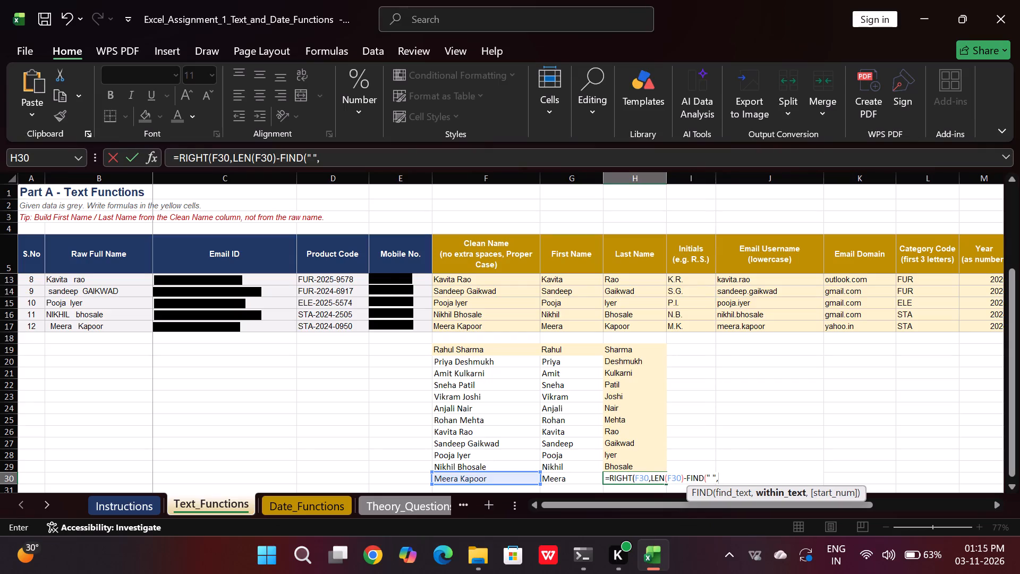
left_click(506, 480)
type("))")
key("Return")
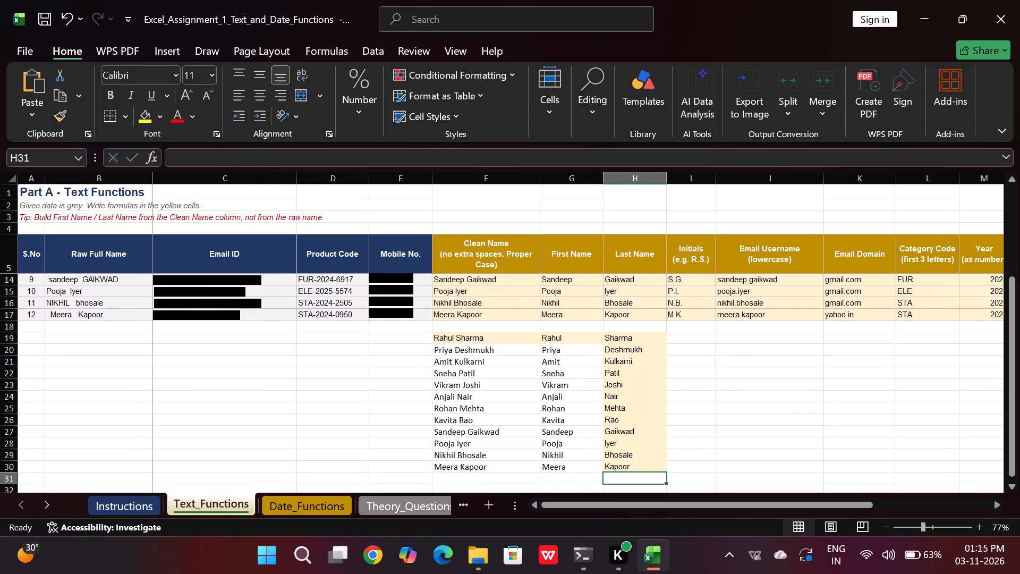
Examine the existing formulas in the Initials column of the table, including I16 and I14, as a model for the practice rows.
left_click(680, 336)
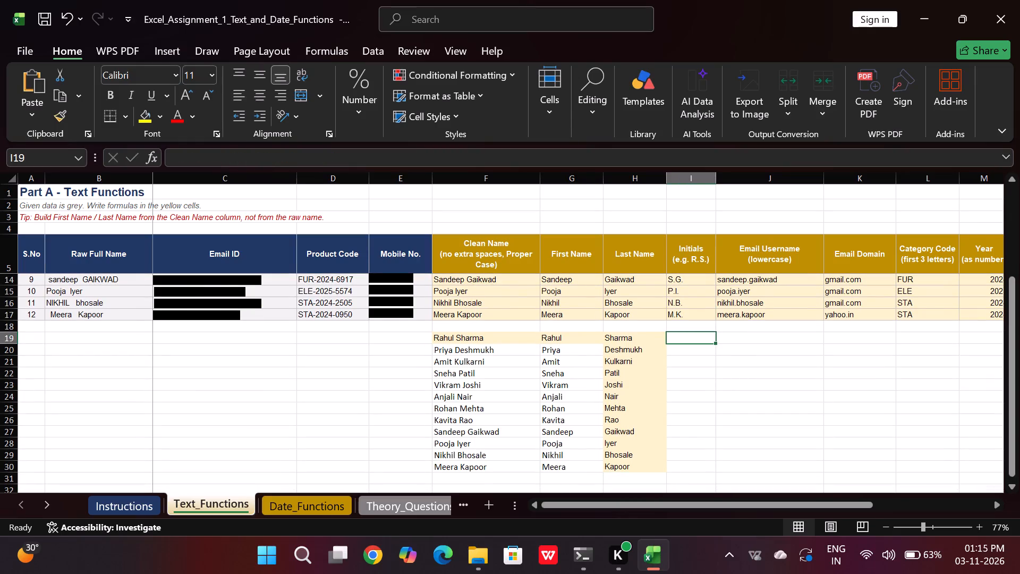
left_click(676, 303)
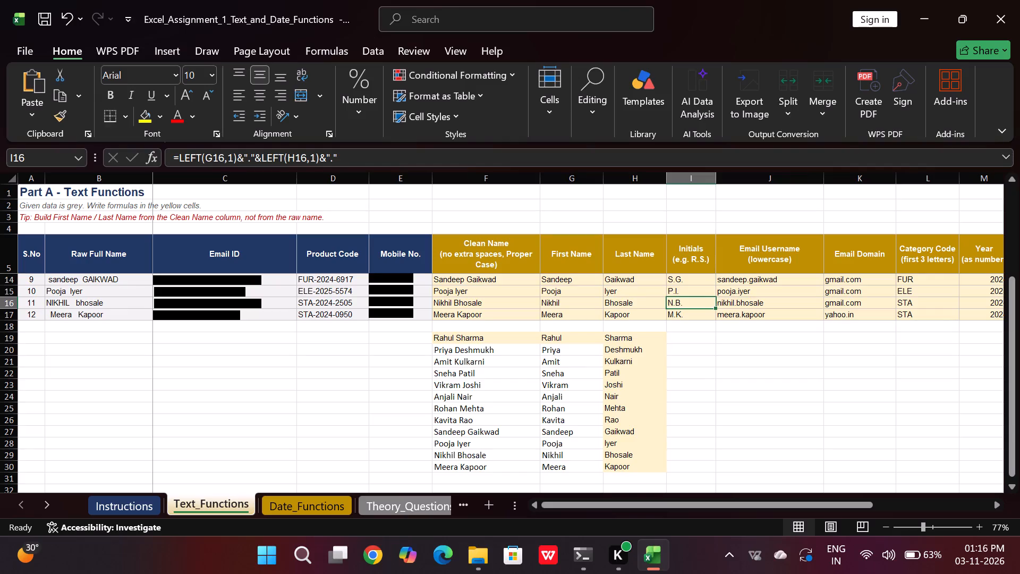
left_click(678, 344)
left_click_drag(678, 341, 681, 310)
left_click(681, 310)
left_click(681, 352)
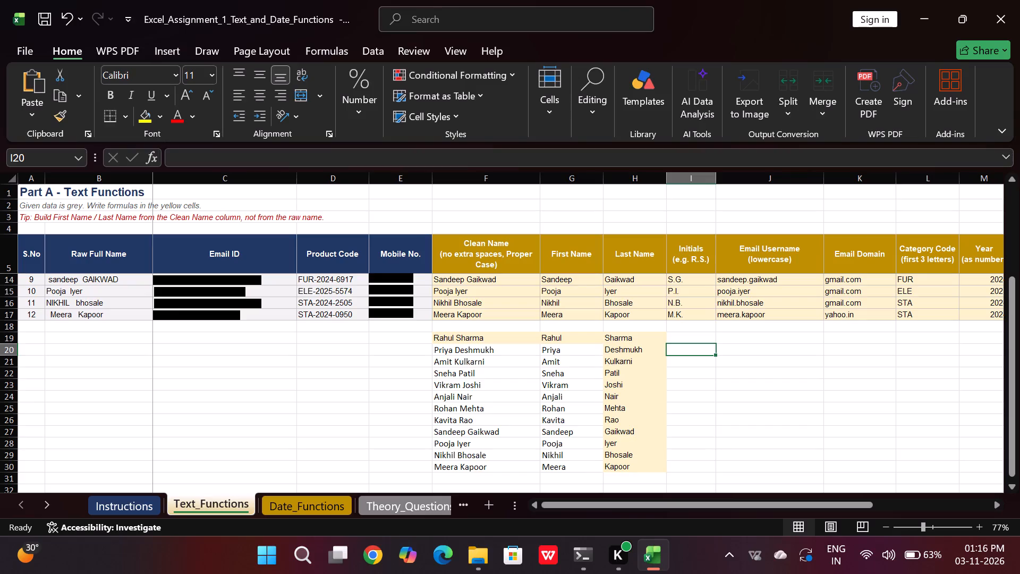
left_click(682, 280)
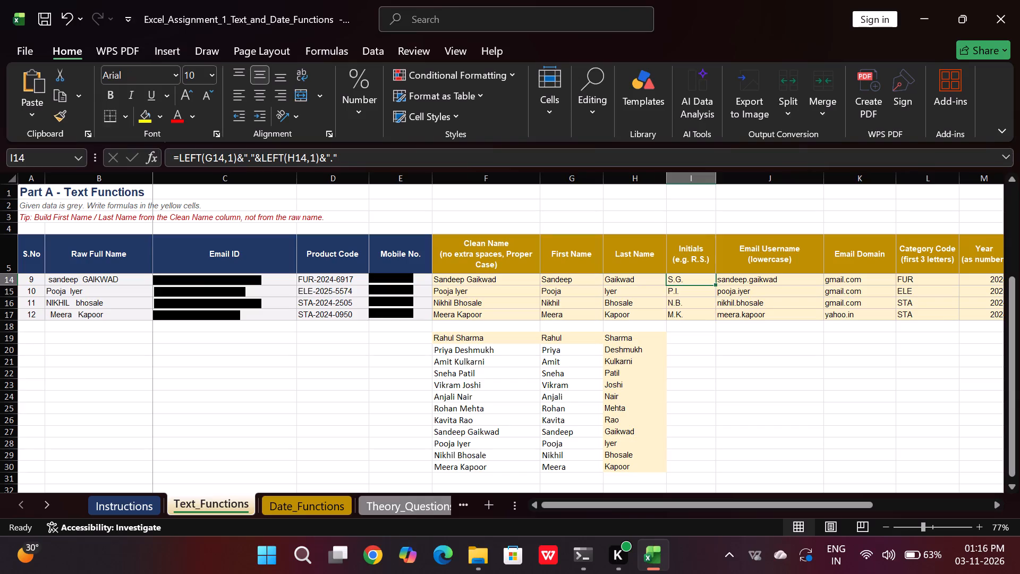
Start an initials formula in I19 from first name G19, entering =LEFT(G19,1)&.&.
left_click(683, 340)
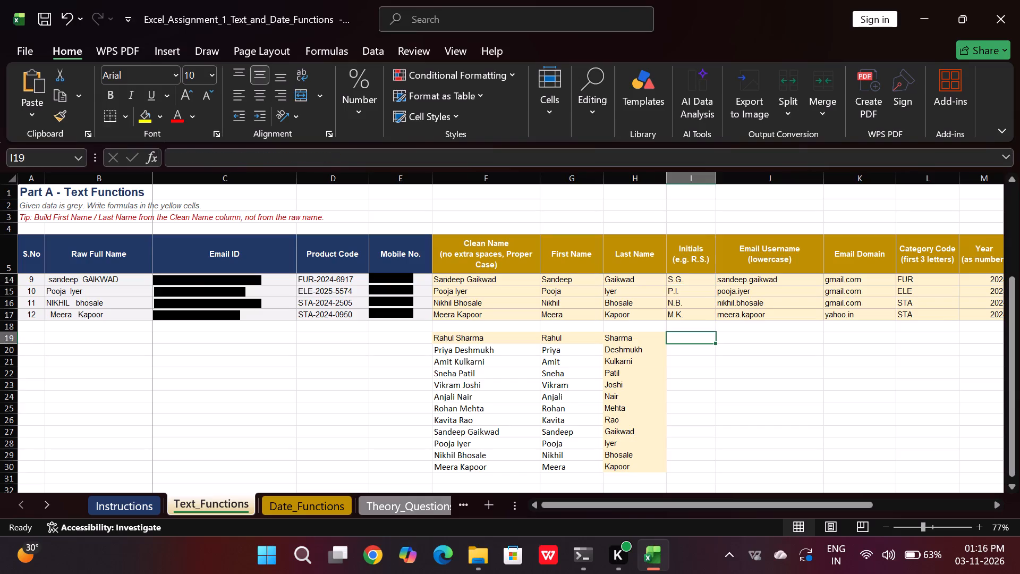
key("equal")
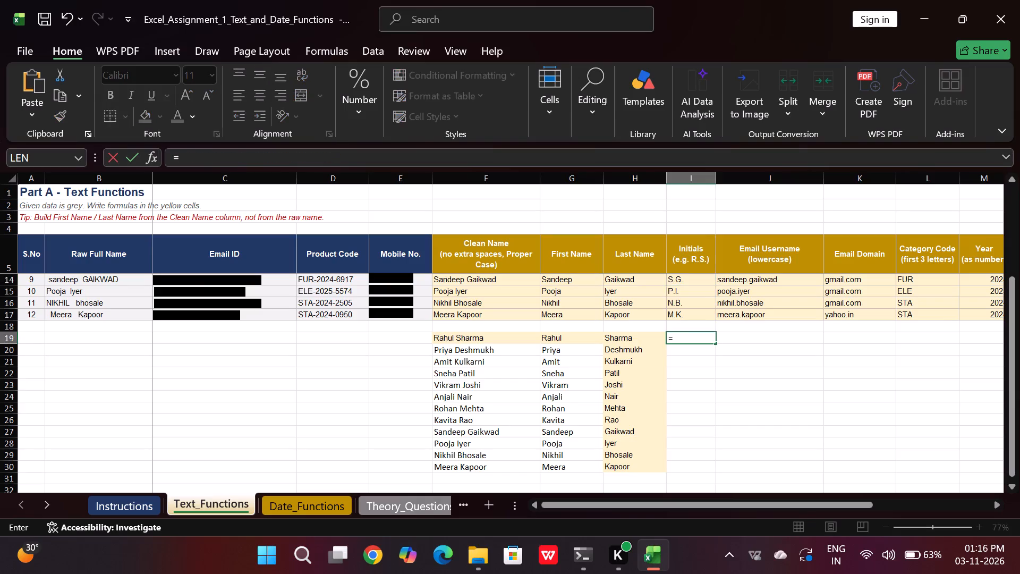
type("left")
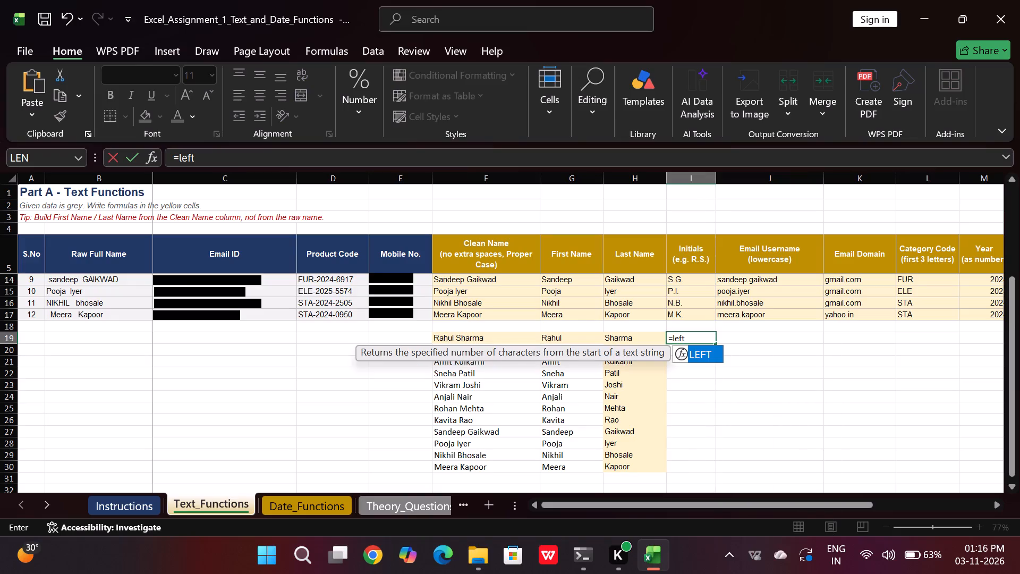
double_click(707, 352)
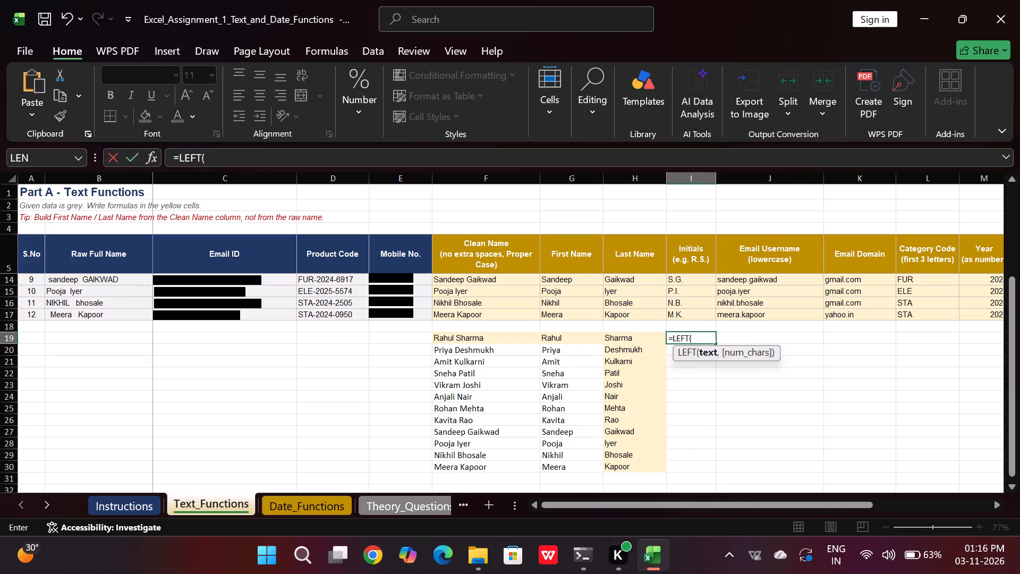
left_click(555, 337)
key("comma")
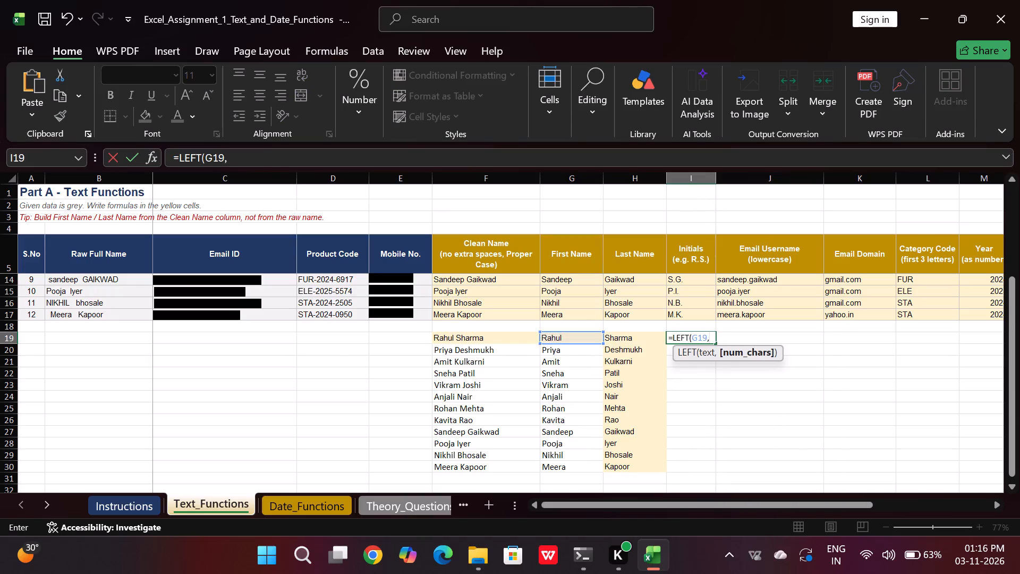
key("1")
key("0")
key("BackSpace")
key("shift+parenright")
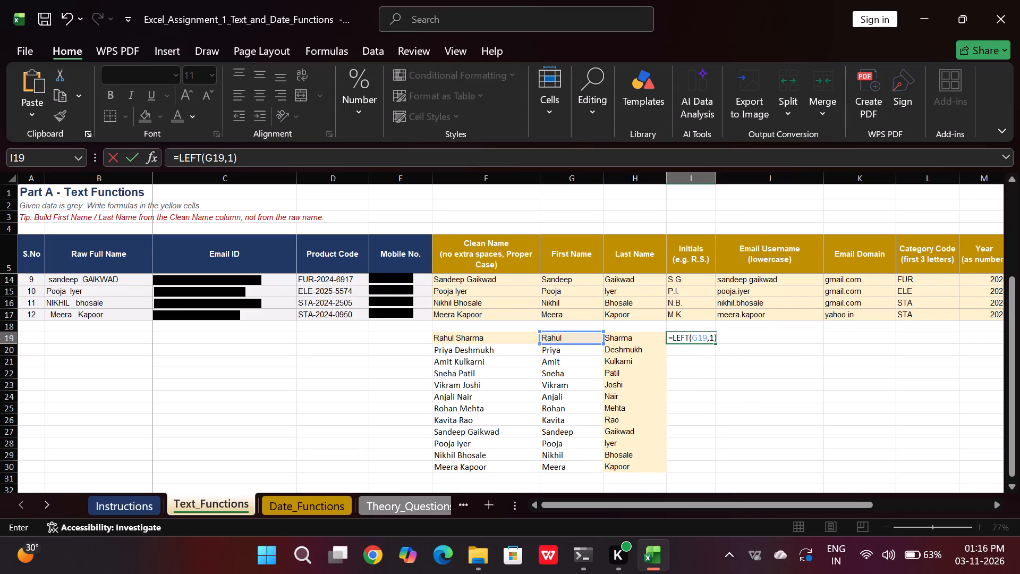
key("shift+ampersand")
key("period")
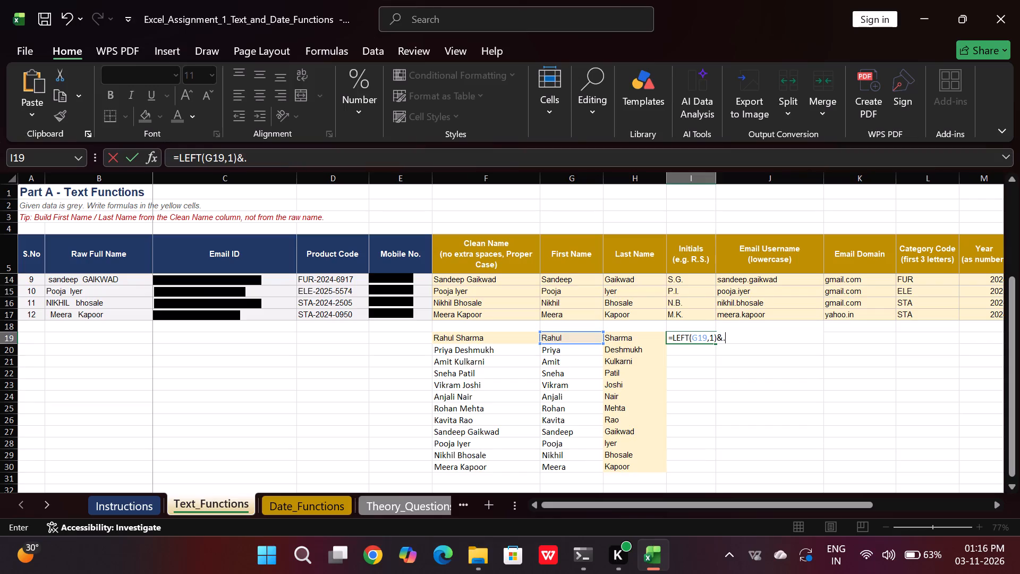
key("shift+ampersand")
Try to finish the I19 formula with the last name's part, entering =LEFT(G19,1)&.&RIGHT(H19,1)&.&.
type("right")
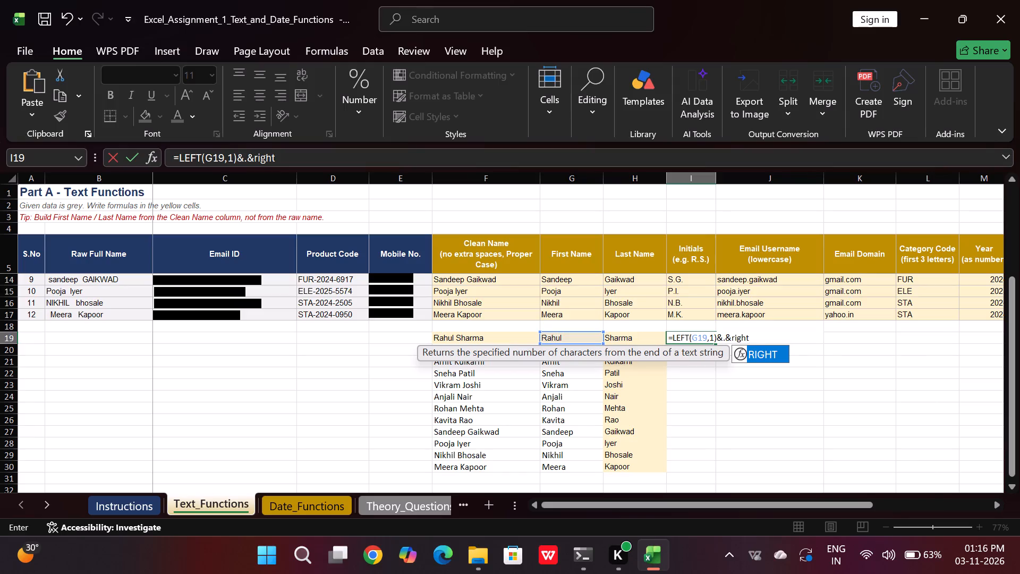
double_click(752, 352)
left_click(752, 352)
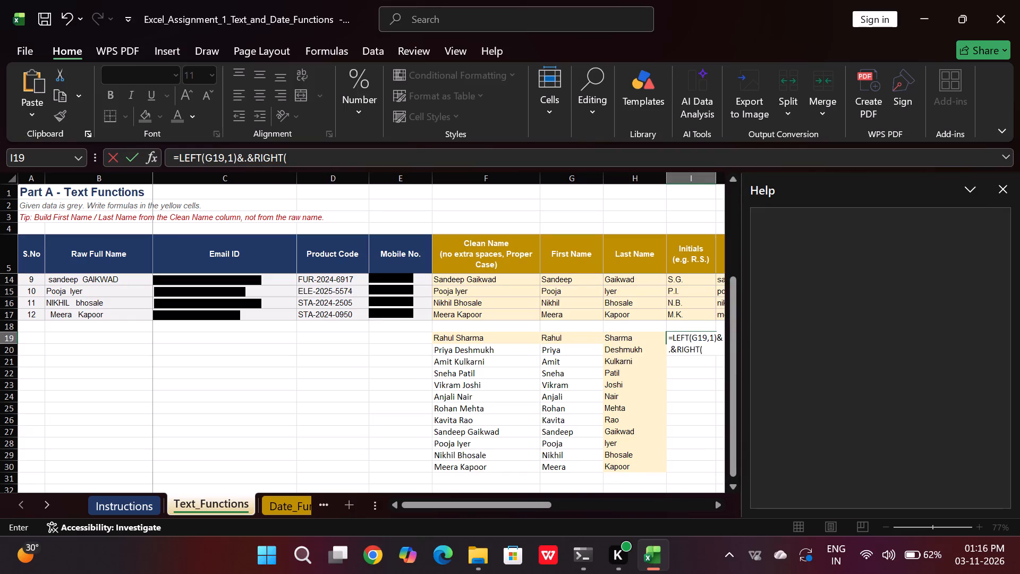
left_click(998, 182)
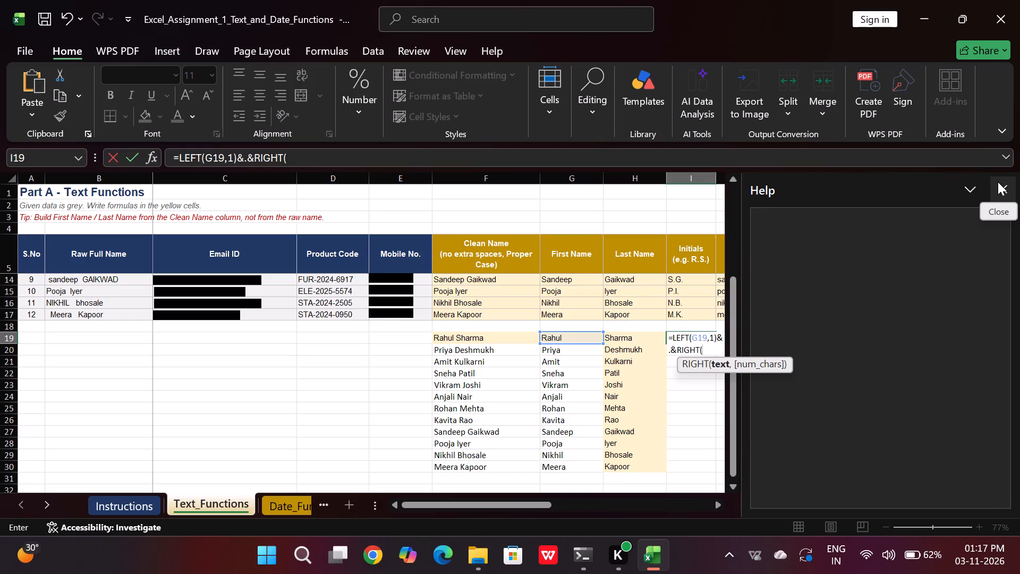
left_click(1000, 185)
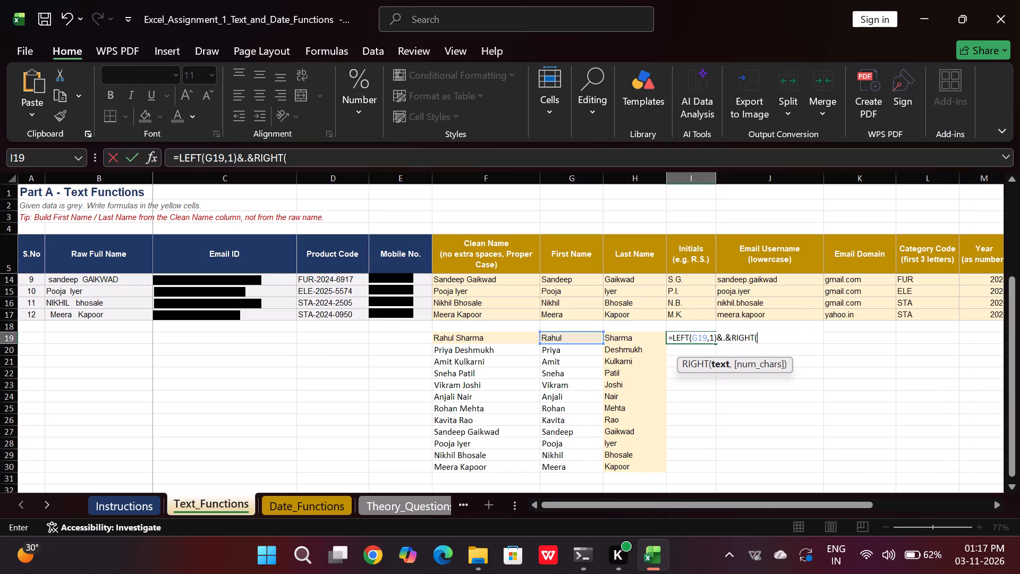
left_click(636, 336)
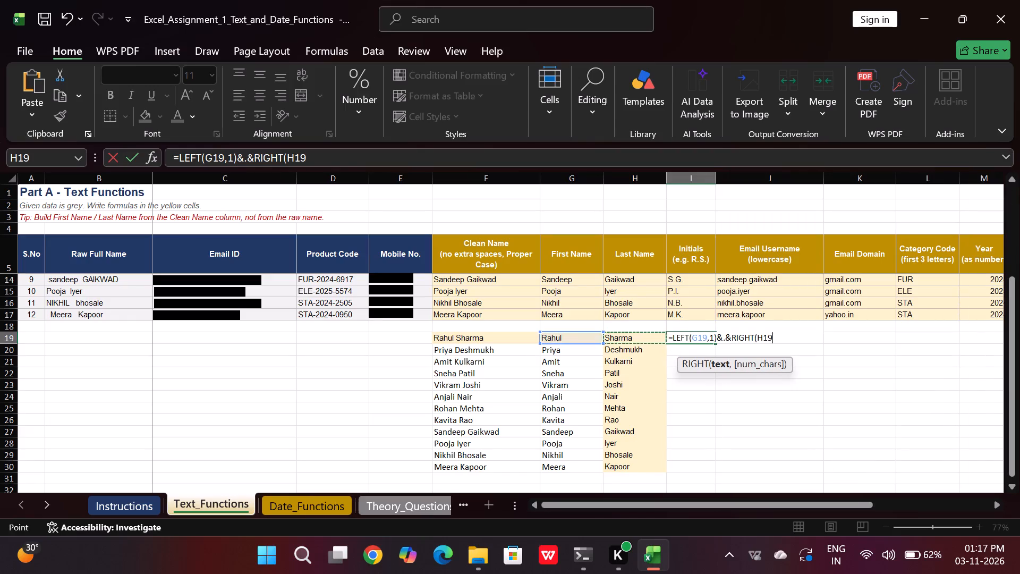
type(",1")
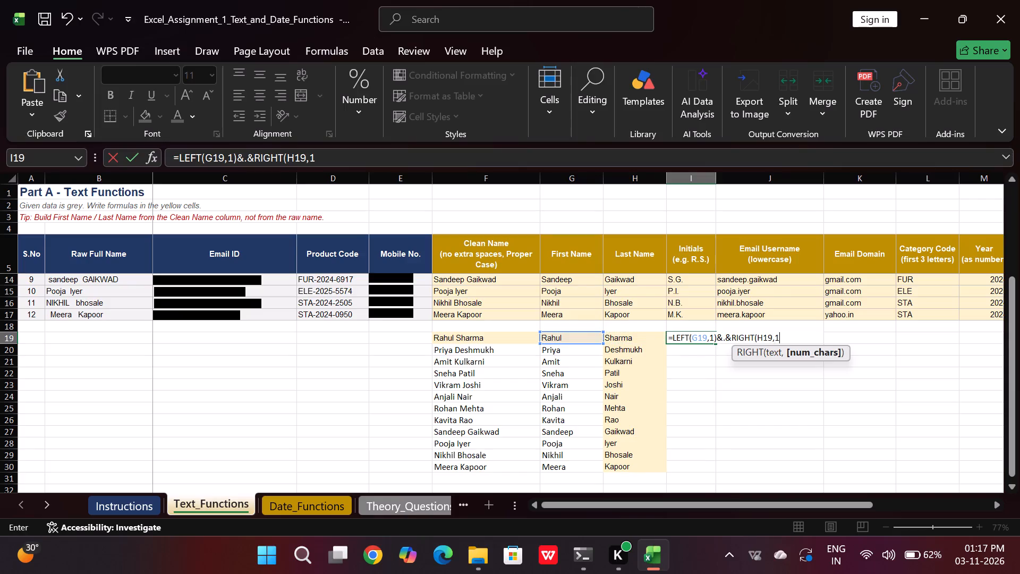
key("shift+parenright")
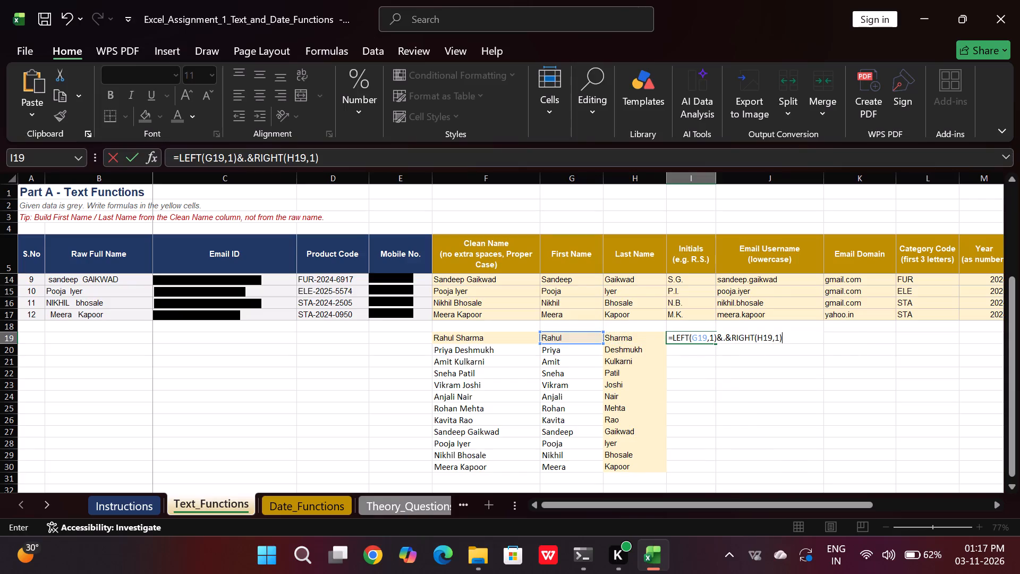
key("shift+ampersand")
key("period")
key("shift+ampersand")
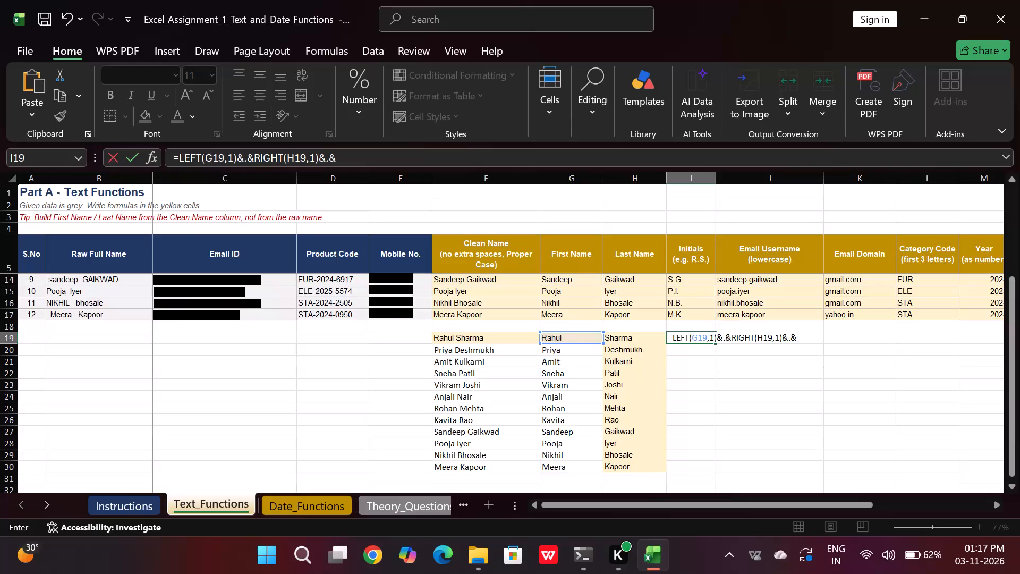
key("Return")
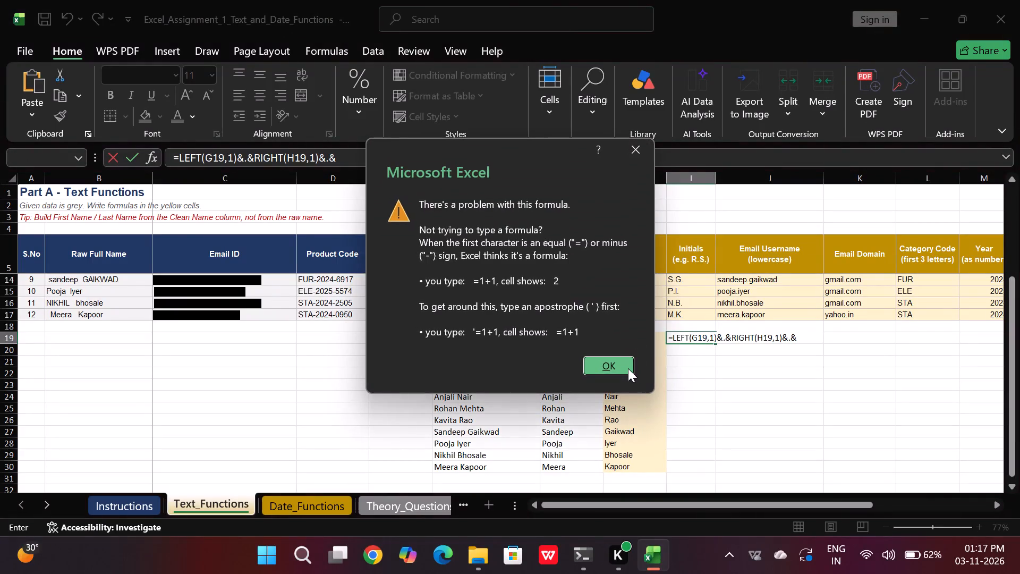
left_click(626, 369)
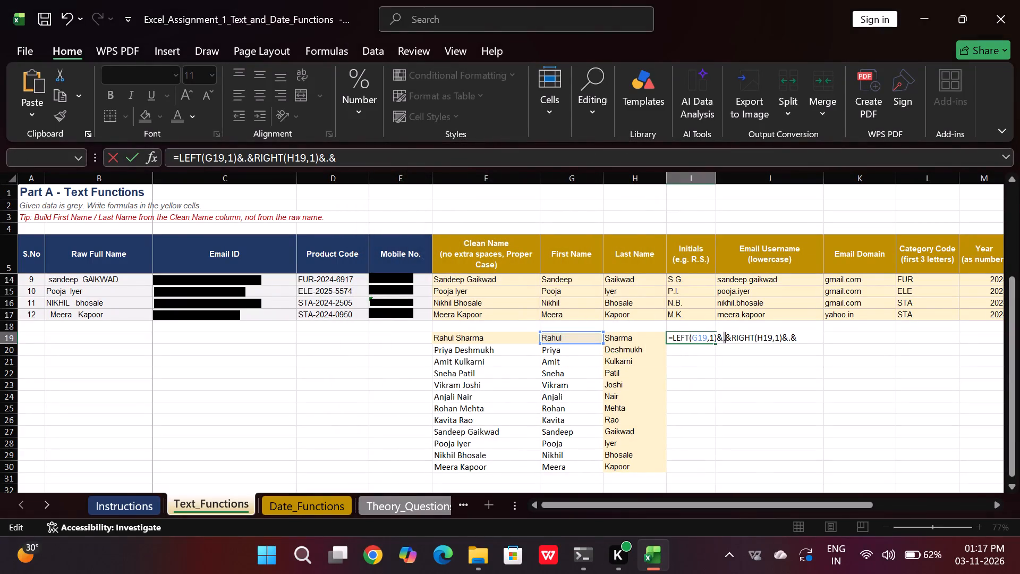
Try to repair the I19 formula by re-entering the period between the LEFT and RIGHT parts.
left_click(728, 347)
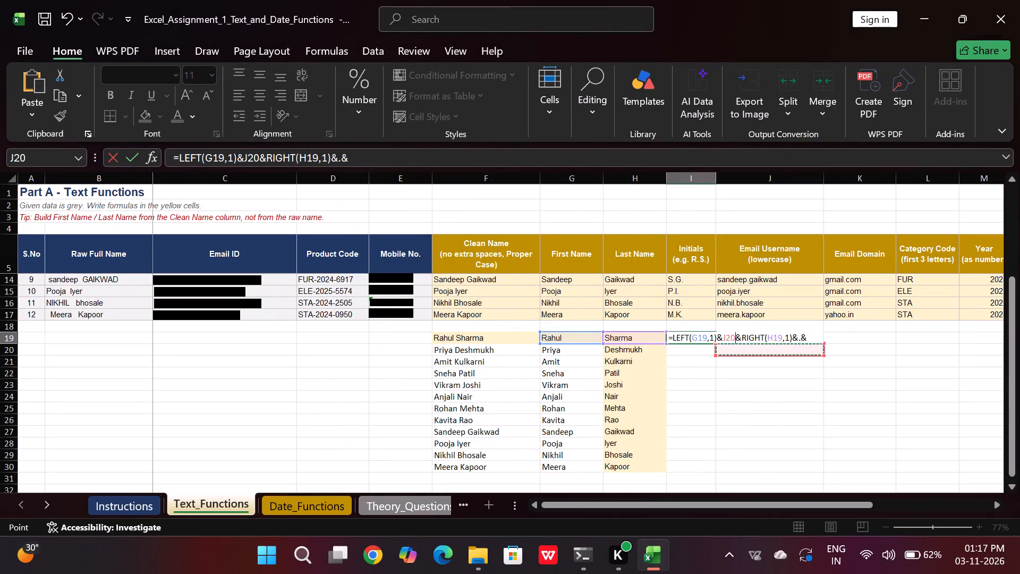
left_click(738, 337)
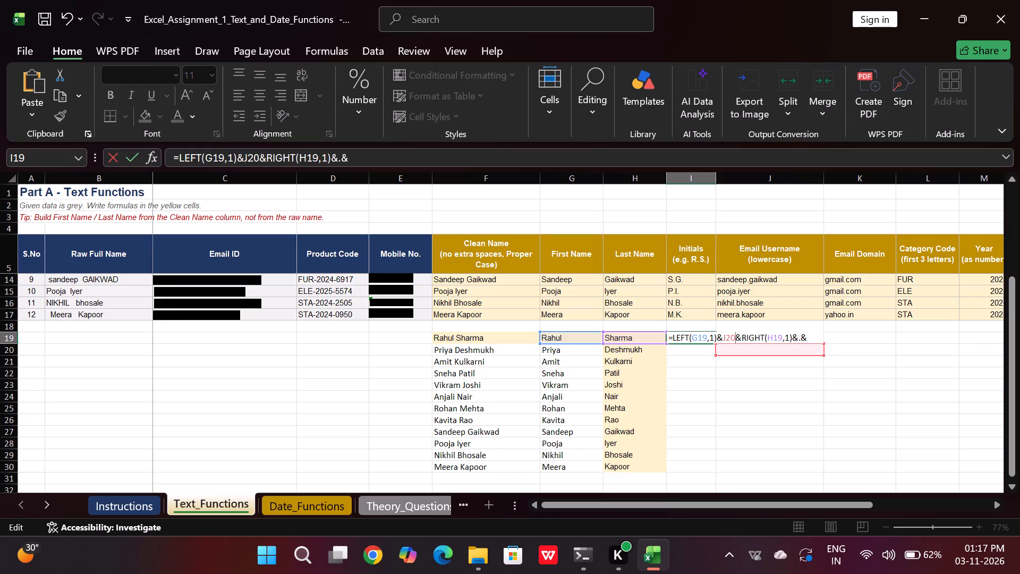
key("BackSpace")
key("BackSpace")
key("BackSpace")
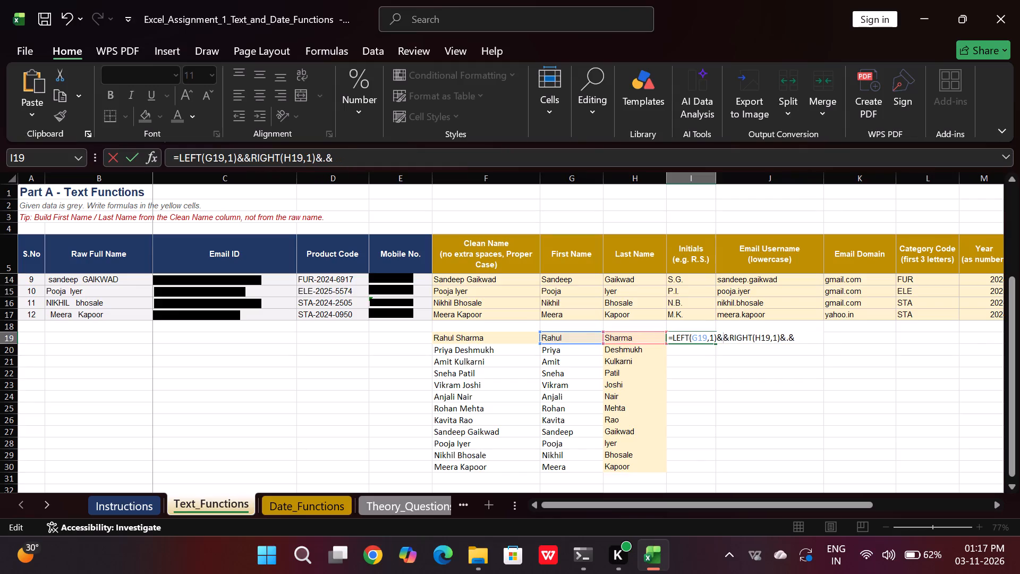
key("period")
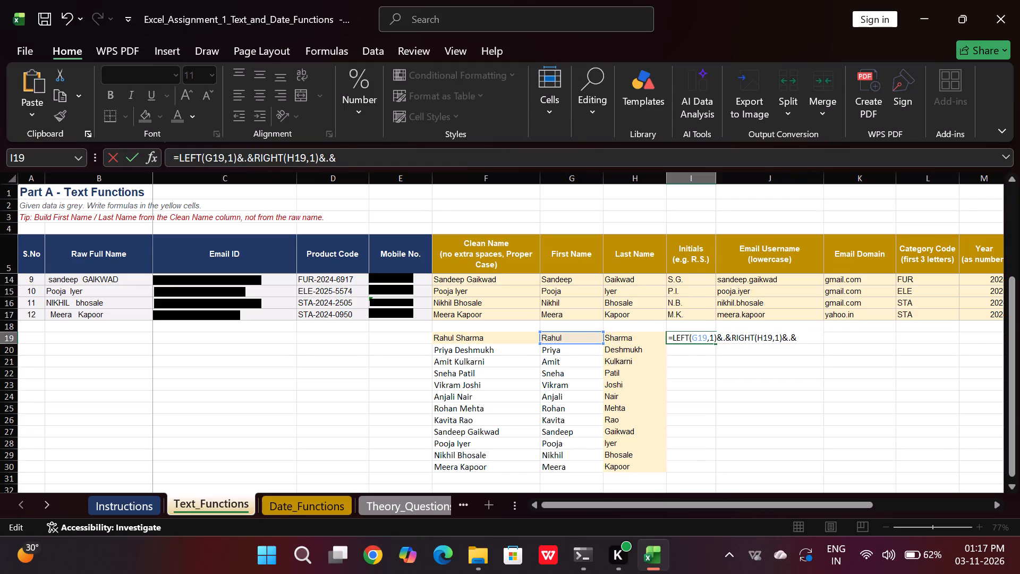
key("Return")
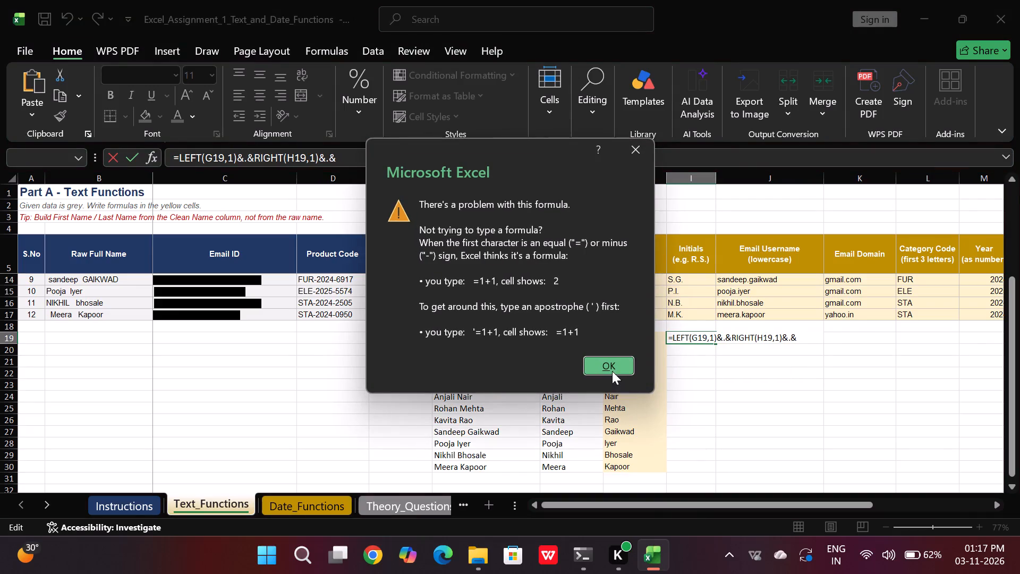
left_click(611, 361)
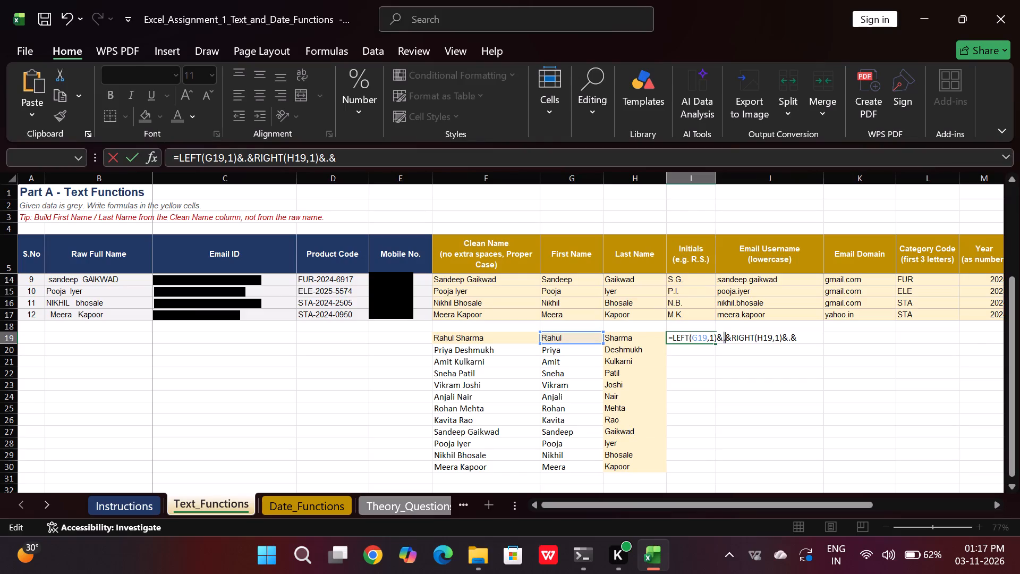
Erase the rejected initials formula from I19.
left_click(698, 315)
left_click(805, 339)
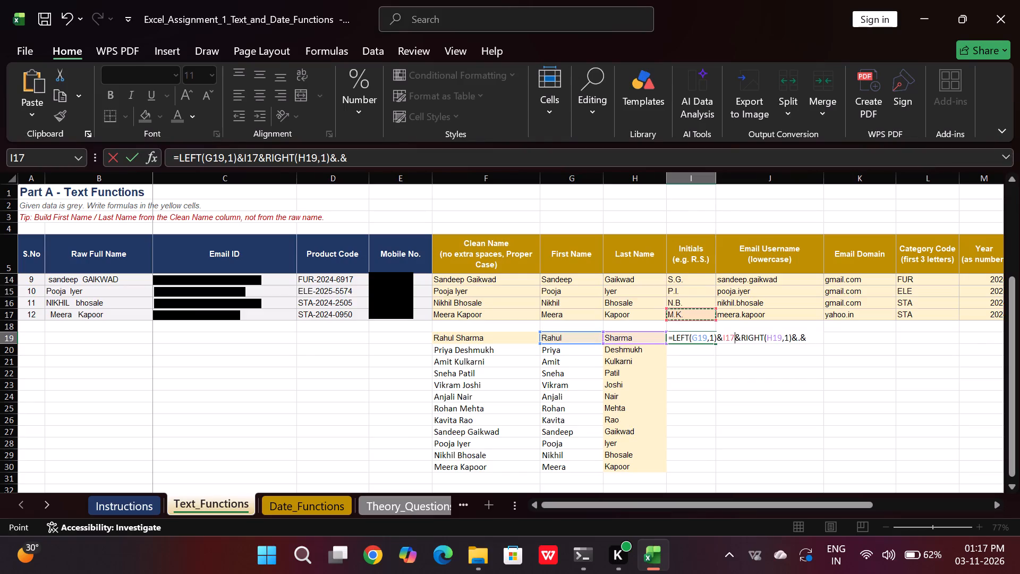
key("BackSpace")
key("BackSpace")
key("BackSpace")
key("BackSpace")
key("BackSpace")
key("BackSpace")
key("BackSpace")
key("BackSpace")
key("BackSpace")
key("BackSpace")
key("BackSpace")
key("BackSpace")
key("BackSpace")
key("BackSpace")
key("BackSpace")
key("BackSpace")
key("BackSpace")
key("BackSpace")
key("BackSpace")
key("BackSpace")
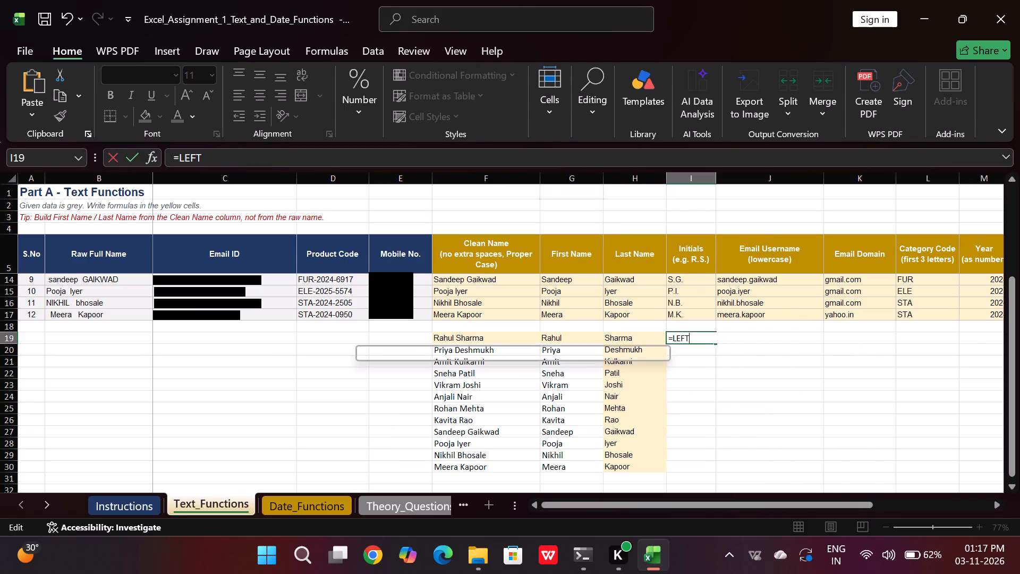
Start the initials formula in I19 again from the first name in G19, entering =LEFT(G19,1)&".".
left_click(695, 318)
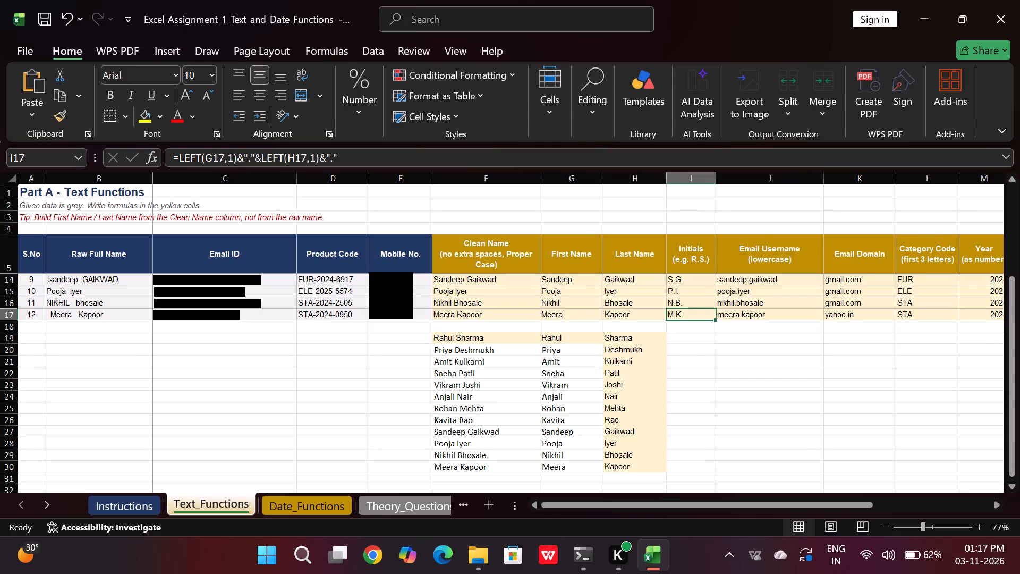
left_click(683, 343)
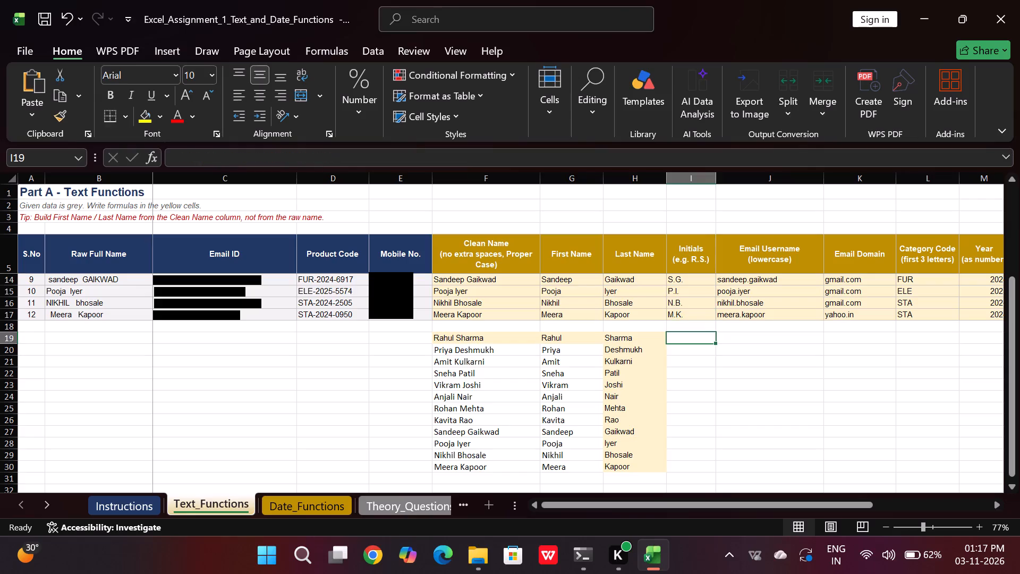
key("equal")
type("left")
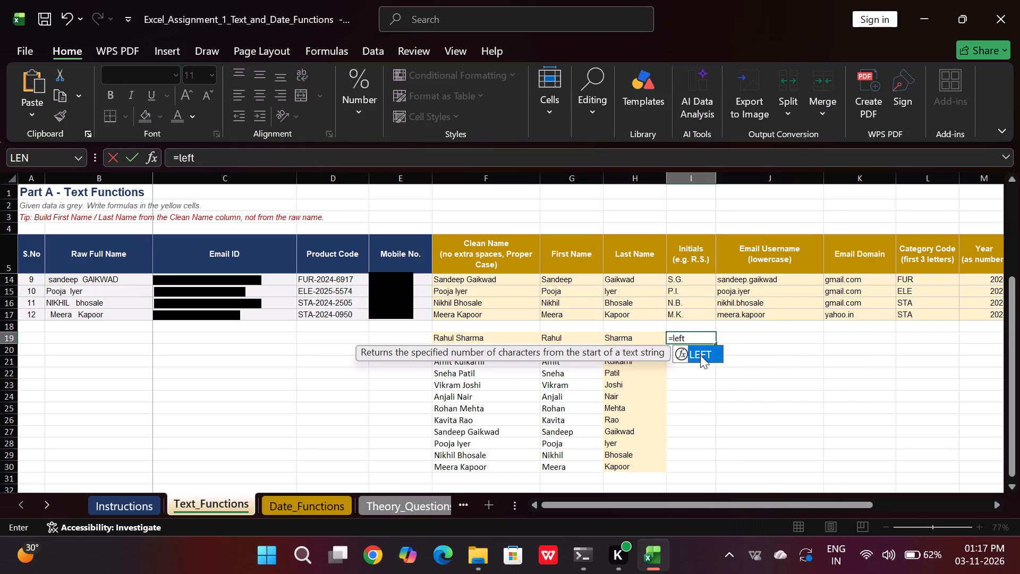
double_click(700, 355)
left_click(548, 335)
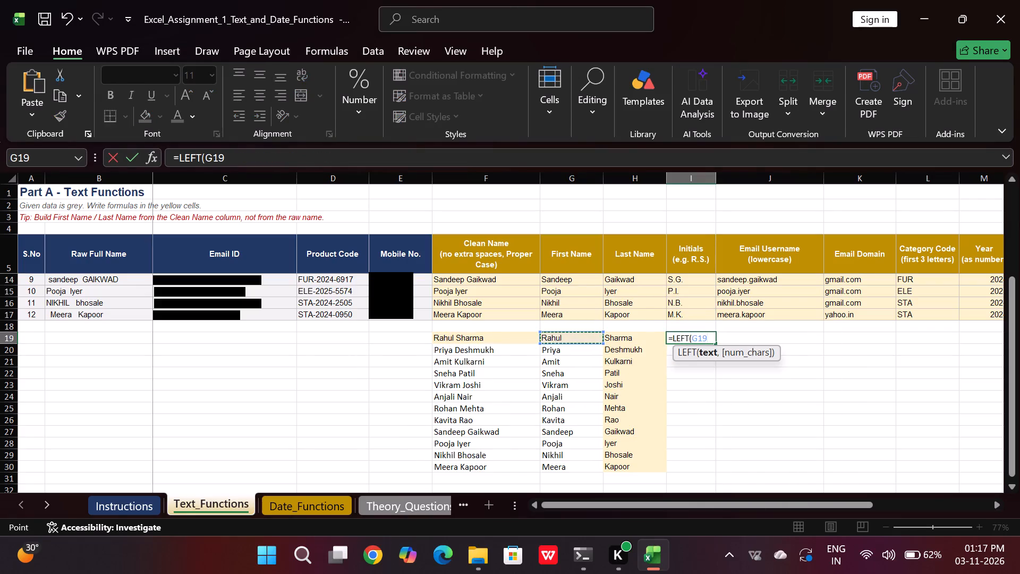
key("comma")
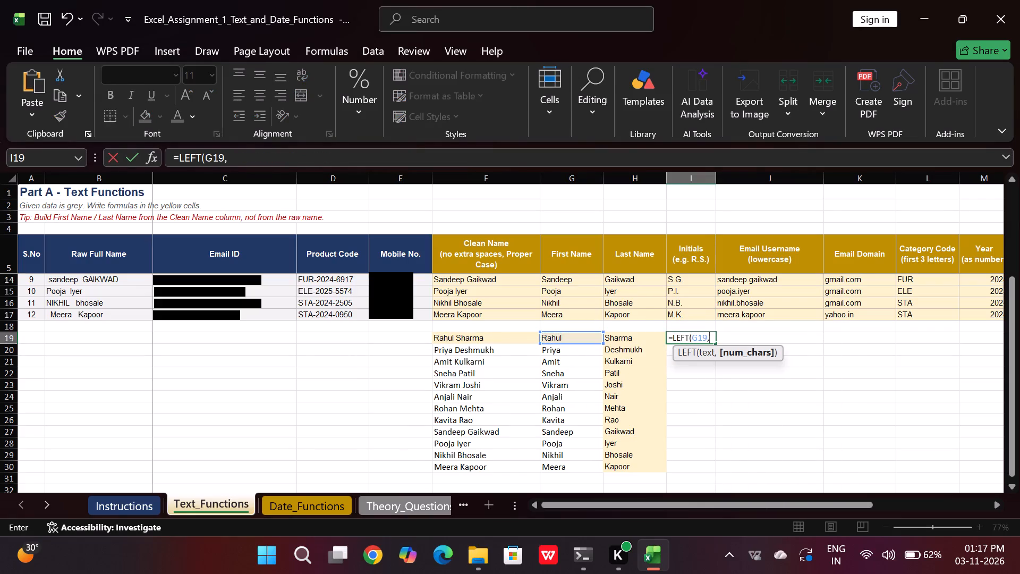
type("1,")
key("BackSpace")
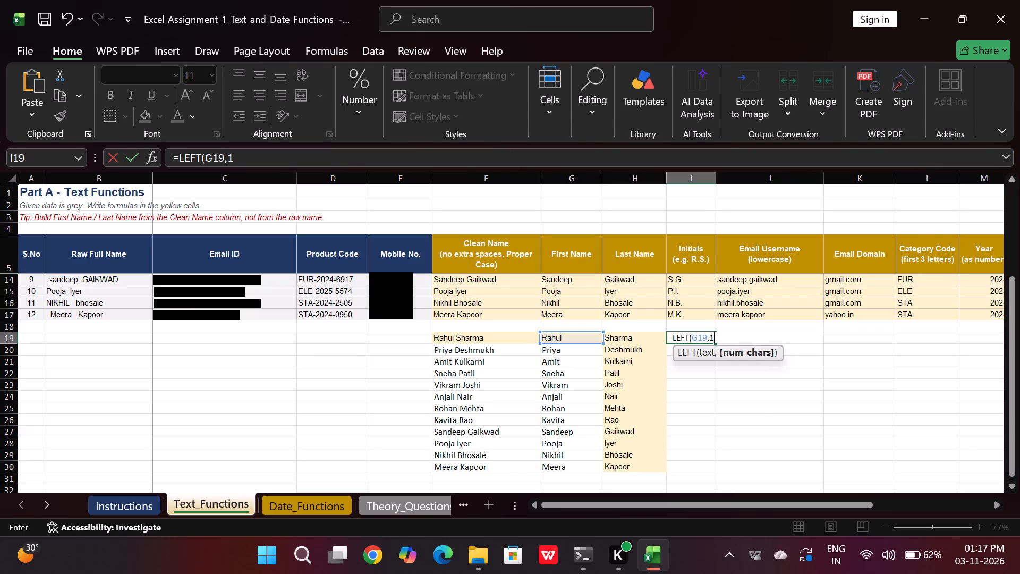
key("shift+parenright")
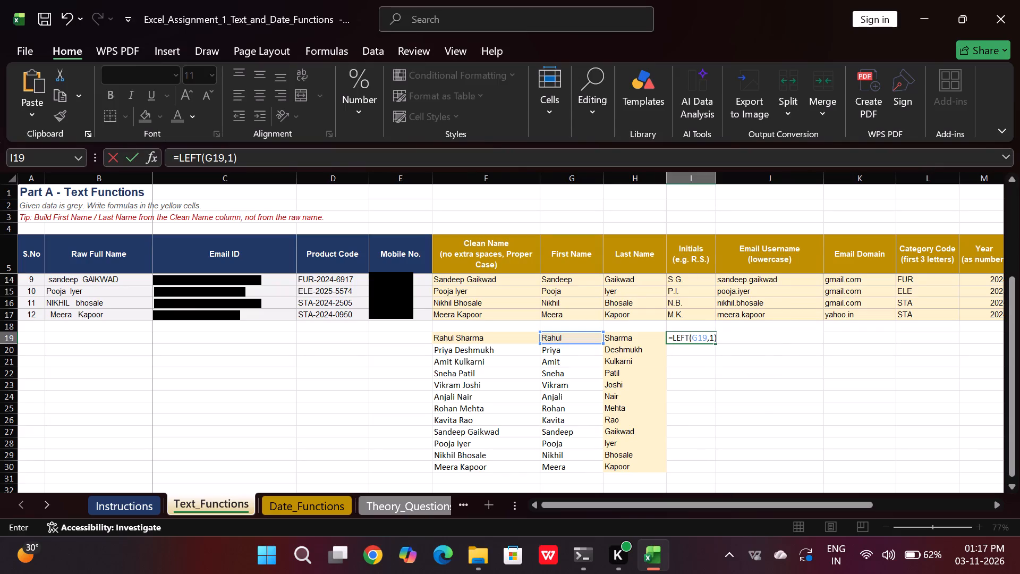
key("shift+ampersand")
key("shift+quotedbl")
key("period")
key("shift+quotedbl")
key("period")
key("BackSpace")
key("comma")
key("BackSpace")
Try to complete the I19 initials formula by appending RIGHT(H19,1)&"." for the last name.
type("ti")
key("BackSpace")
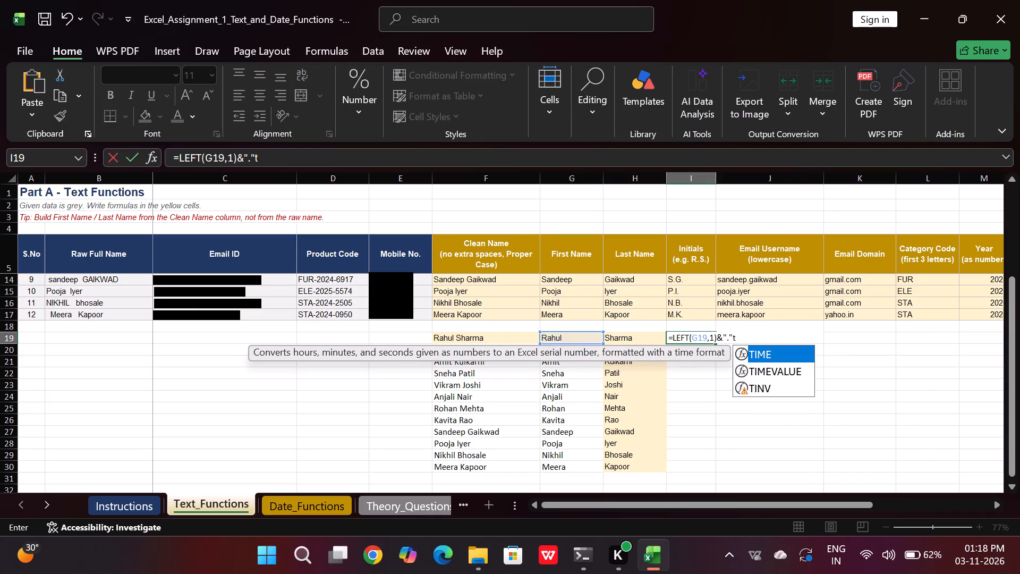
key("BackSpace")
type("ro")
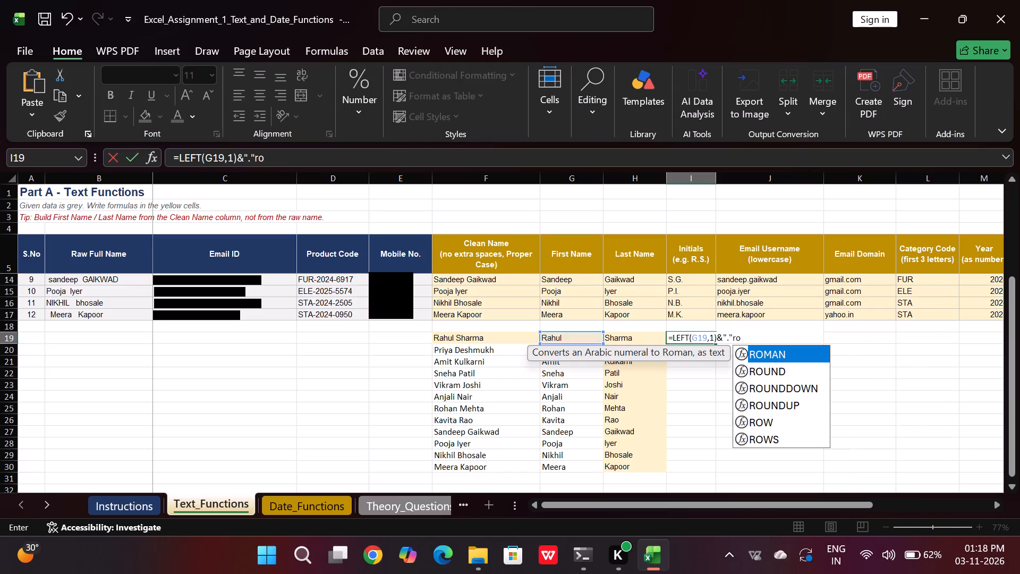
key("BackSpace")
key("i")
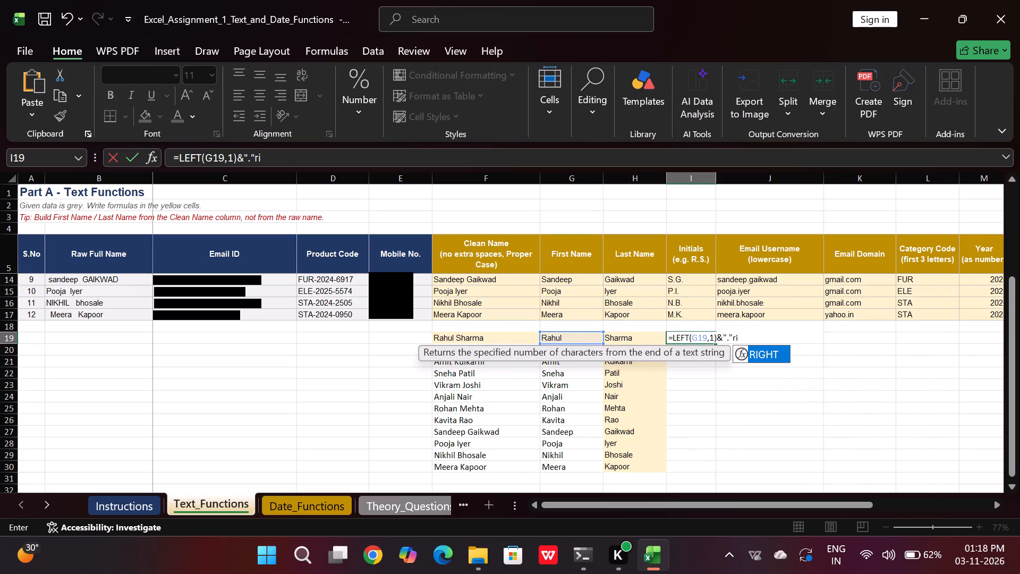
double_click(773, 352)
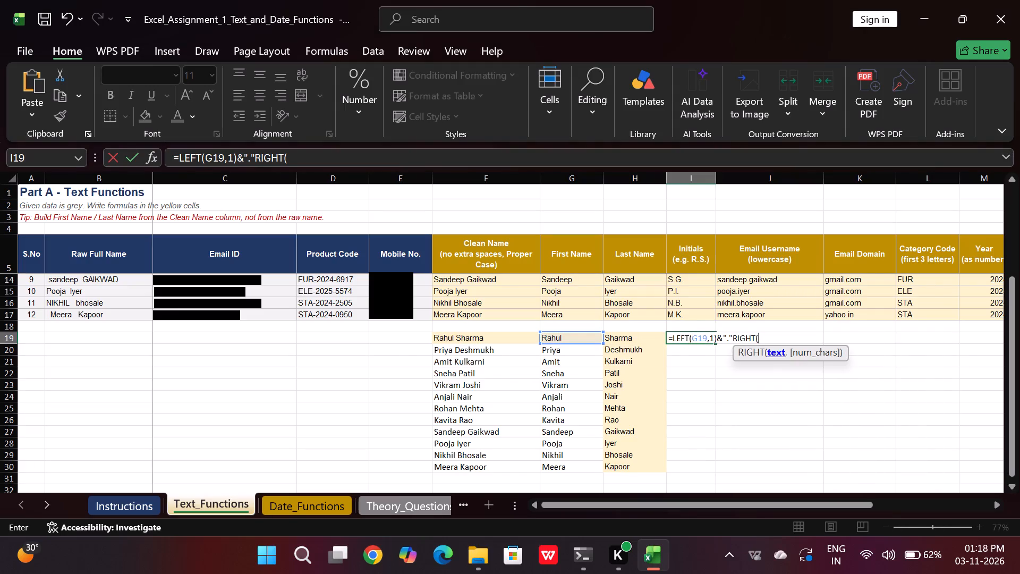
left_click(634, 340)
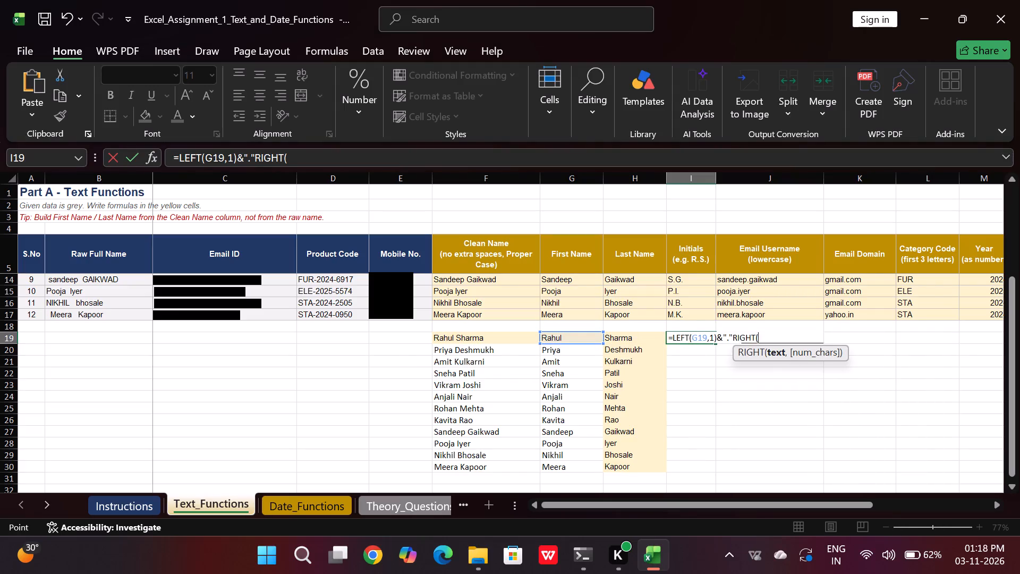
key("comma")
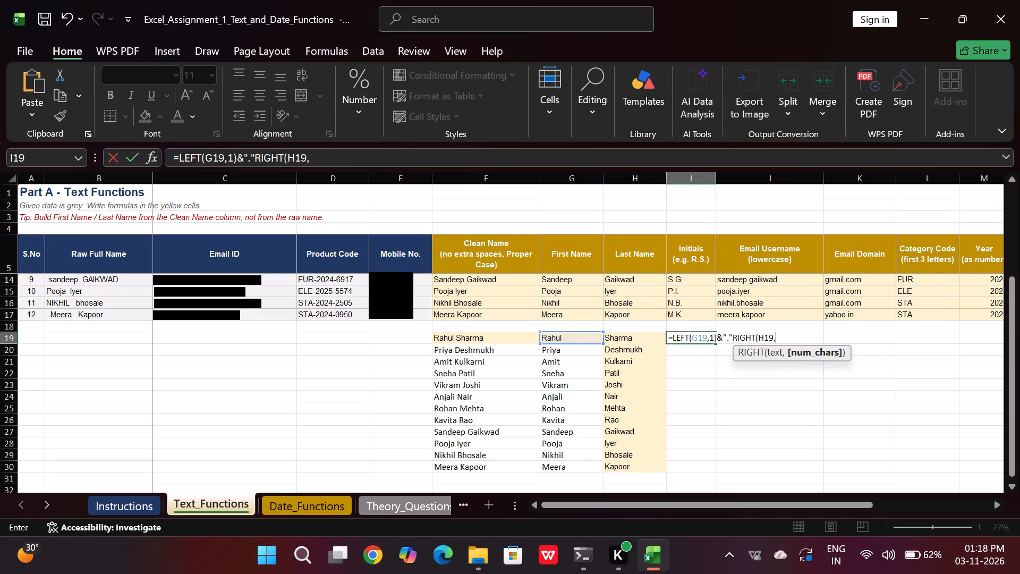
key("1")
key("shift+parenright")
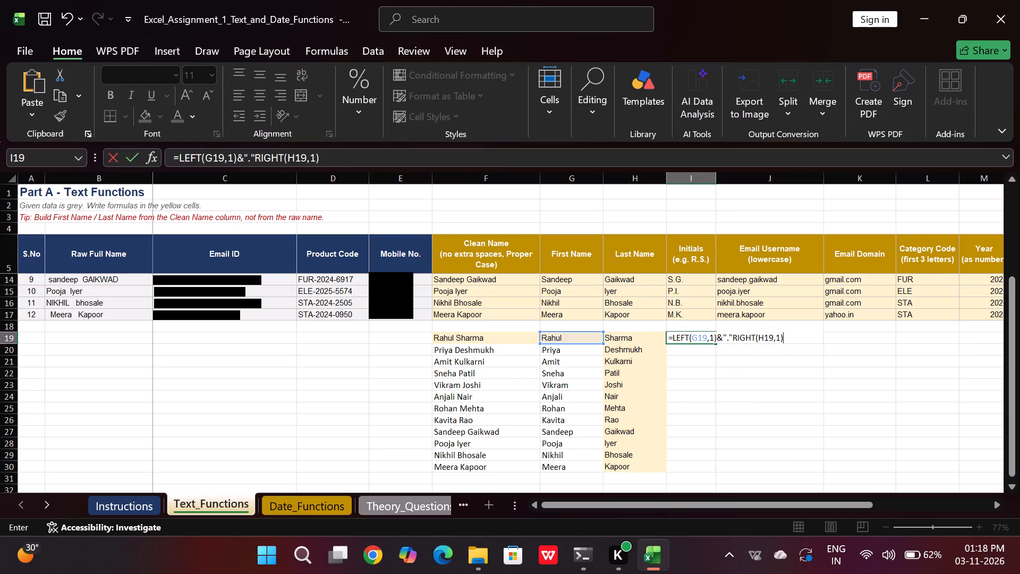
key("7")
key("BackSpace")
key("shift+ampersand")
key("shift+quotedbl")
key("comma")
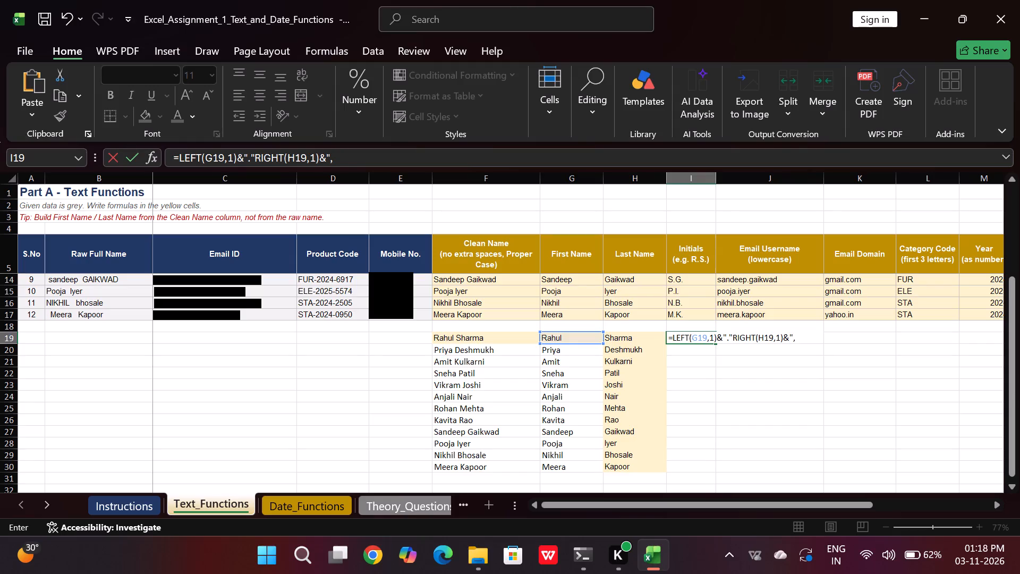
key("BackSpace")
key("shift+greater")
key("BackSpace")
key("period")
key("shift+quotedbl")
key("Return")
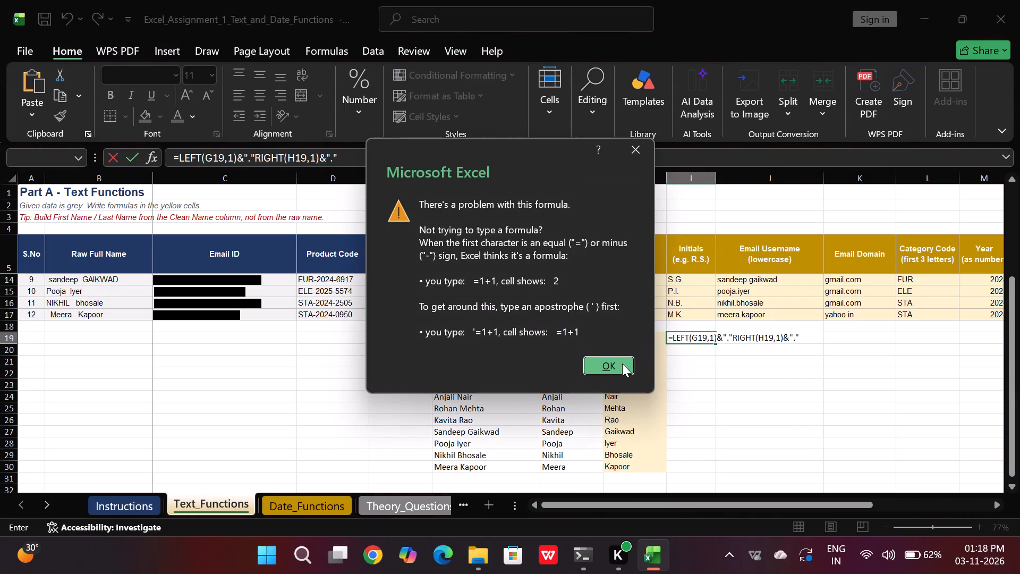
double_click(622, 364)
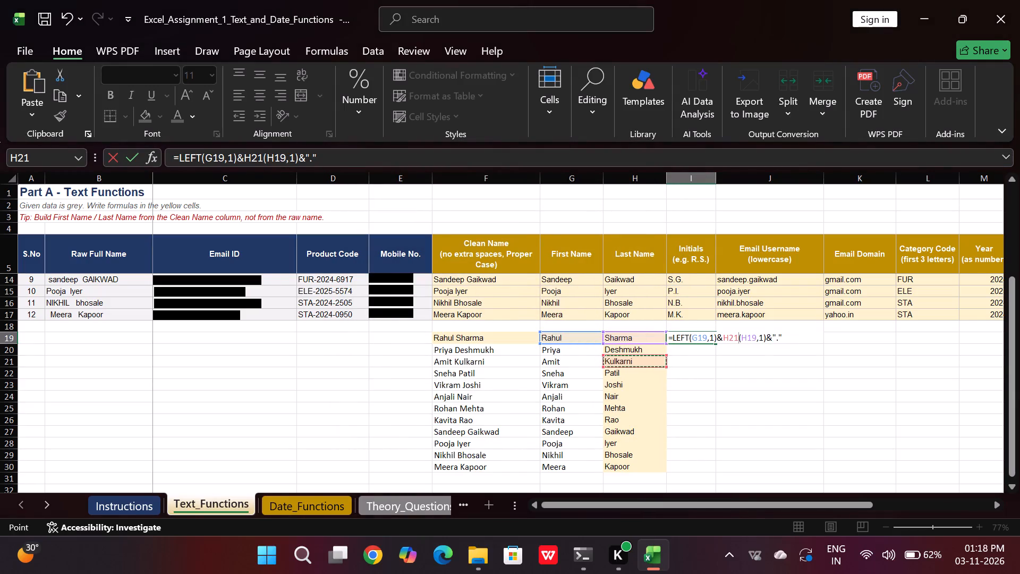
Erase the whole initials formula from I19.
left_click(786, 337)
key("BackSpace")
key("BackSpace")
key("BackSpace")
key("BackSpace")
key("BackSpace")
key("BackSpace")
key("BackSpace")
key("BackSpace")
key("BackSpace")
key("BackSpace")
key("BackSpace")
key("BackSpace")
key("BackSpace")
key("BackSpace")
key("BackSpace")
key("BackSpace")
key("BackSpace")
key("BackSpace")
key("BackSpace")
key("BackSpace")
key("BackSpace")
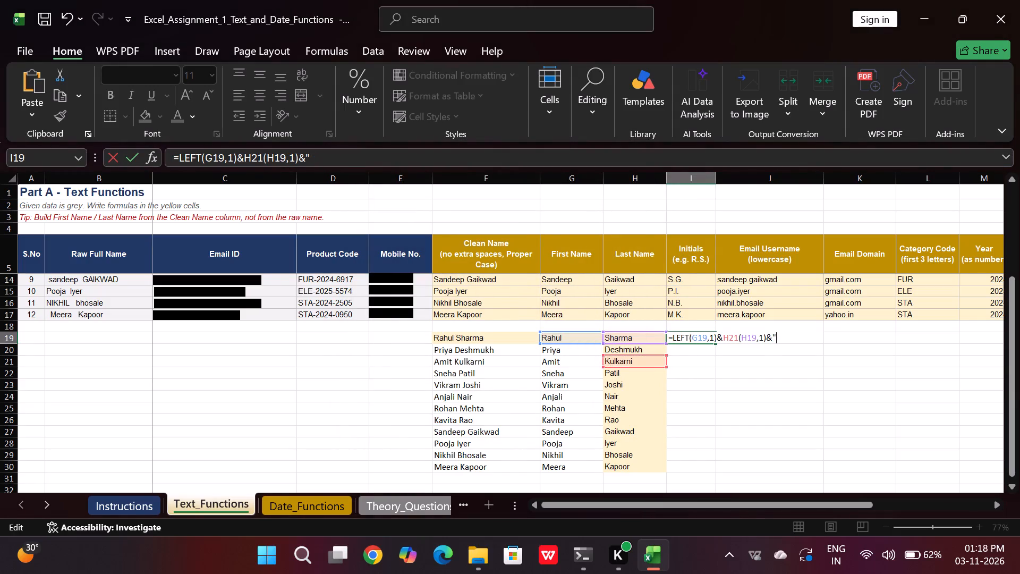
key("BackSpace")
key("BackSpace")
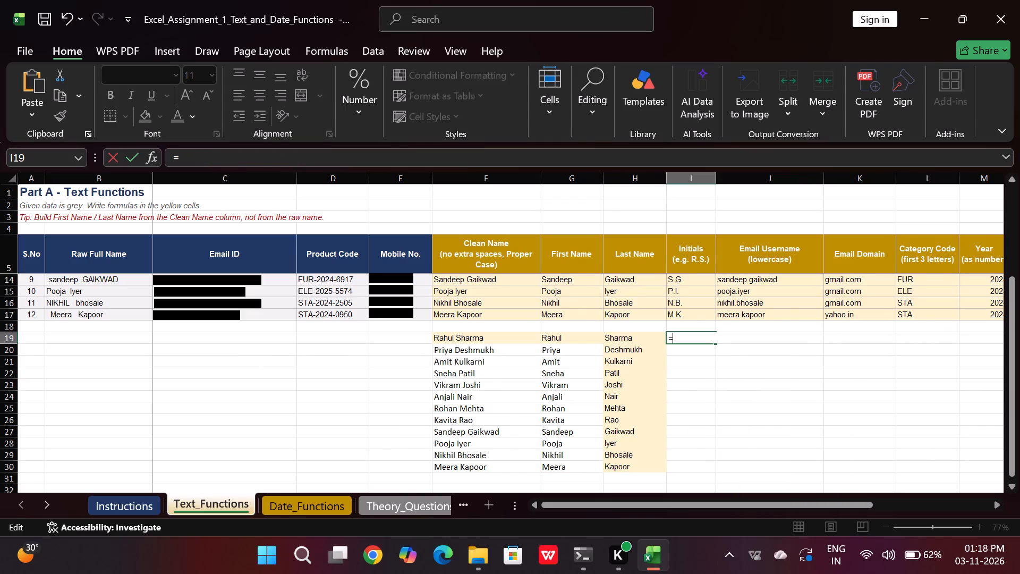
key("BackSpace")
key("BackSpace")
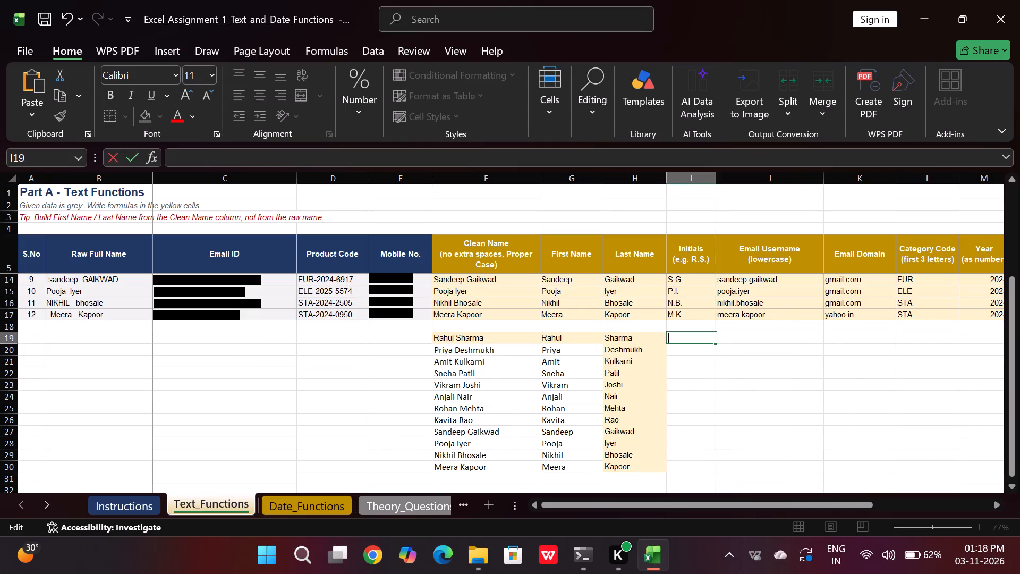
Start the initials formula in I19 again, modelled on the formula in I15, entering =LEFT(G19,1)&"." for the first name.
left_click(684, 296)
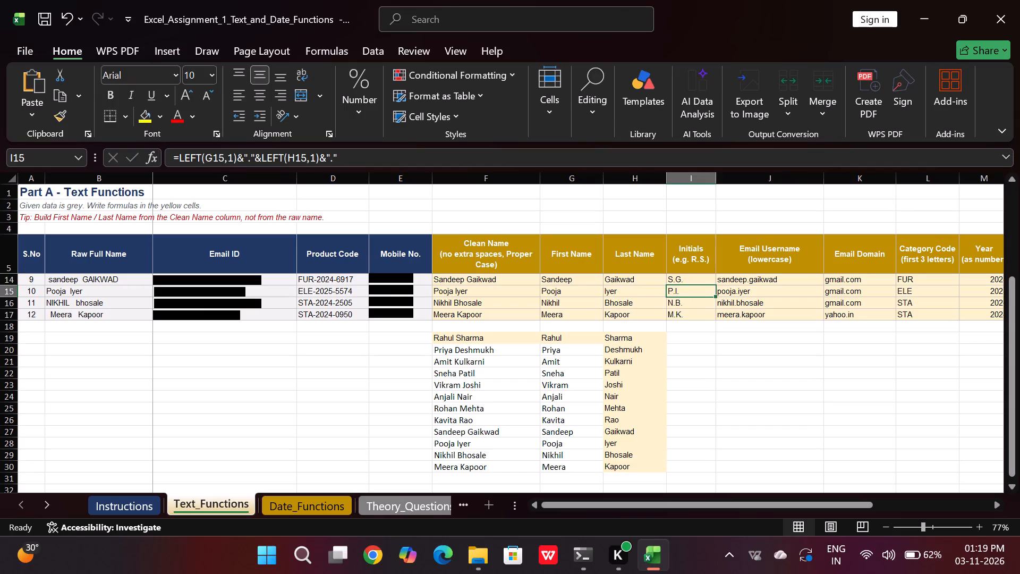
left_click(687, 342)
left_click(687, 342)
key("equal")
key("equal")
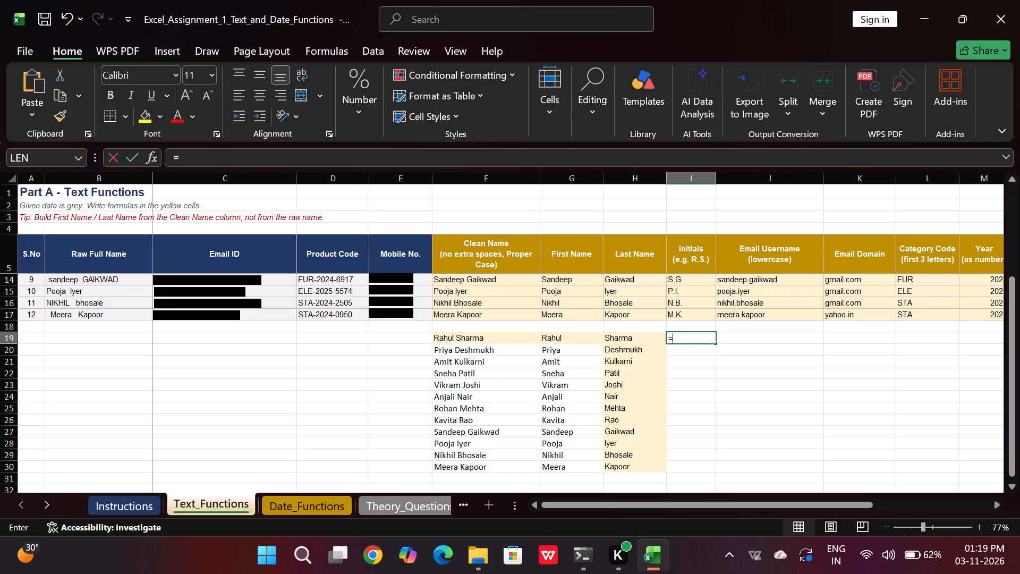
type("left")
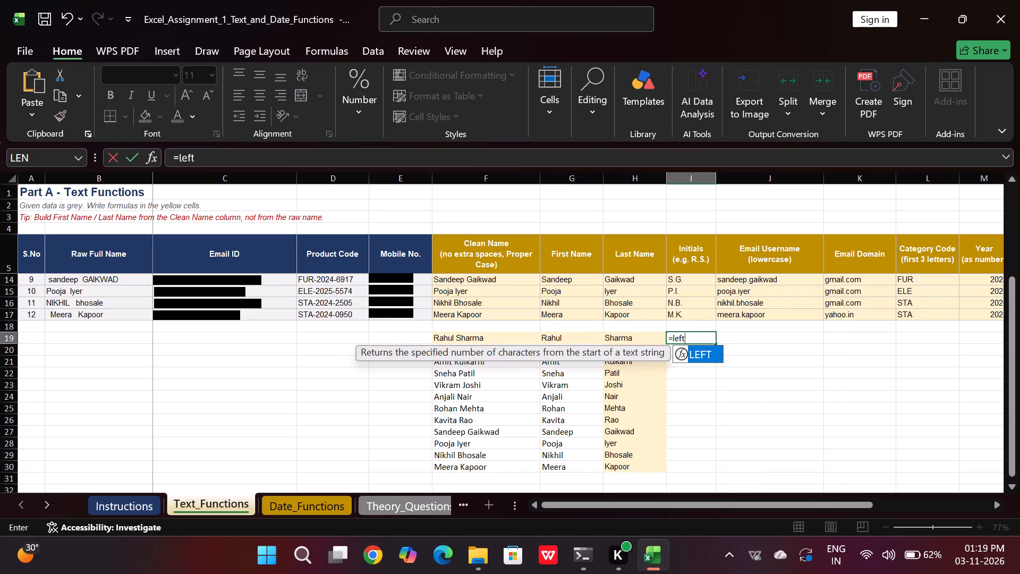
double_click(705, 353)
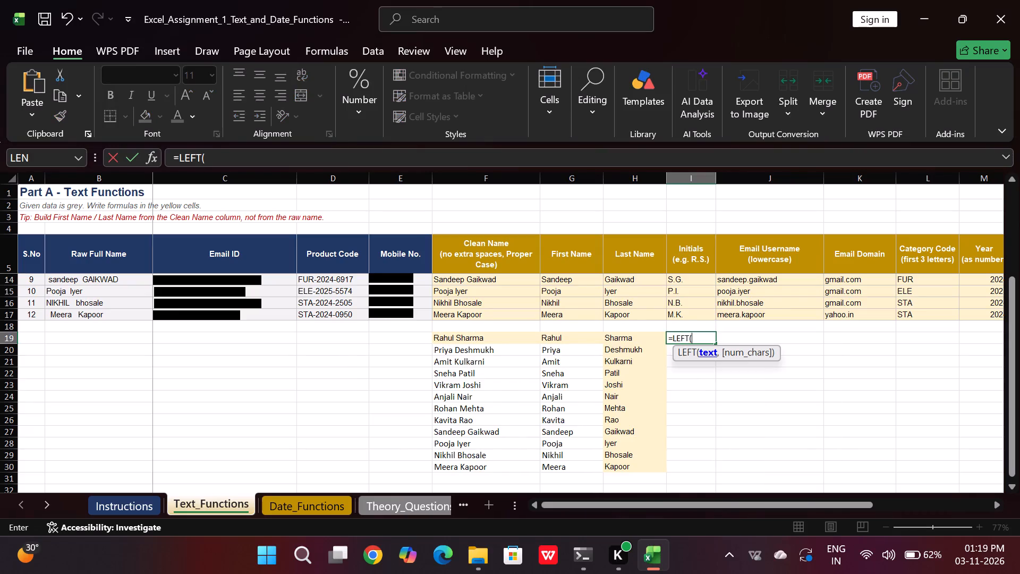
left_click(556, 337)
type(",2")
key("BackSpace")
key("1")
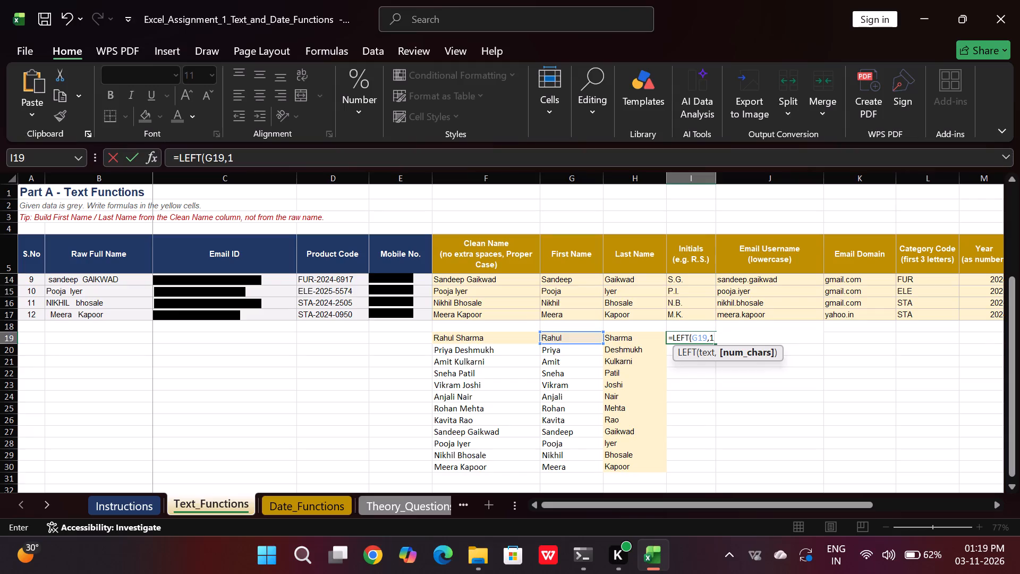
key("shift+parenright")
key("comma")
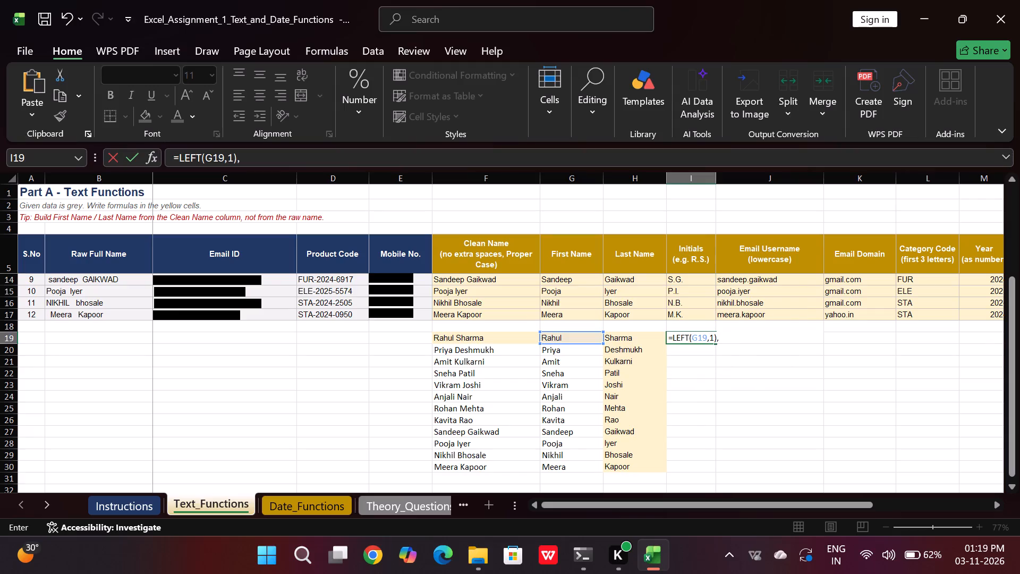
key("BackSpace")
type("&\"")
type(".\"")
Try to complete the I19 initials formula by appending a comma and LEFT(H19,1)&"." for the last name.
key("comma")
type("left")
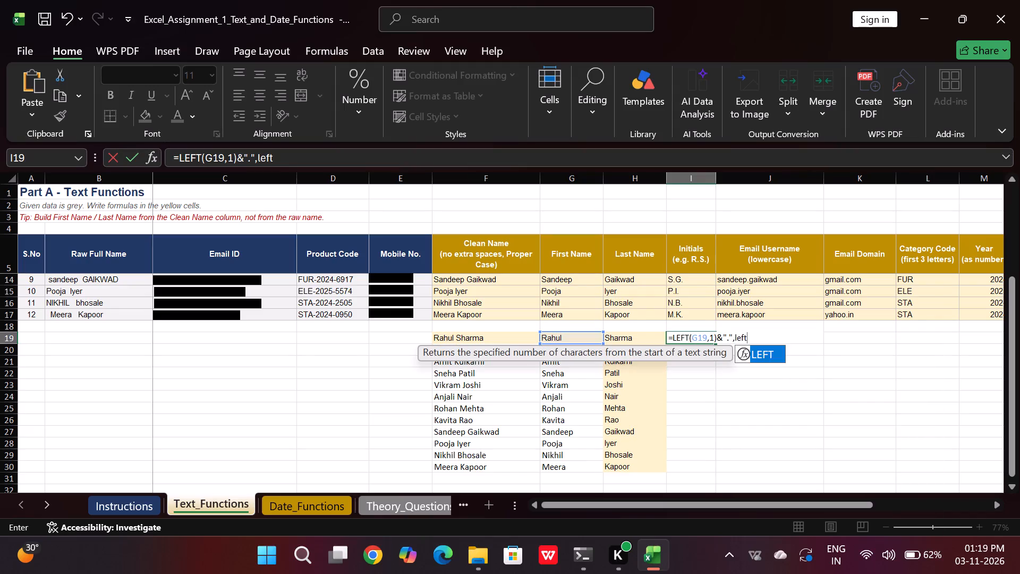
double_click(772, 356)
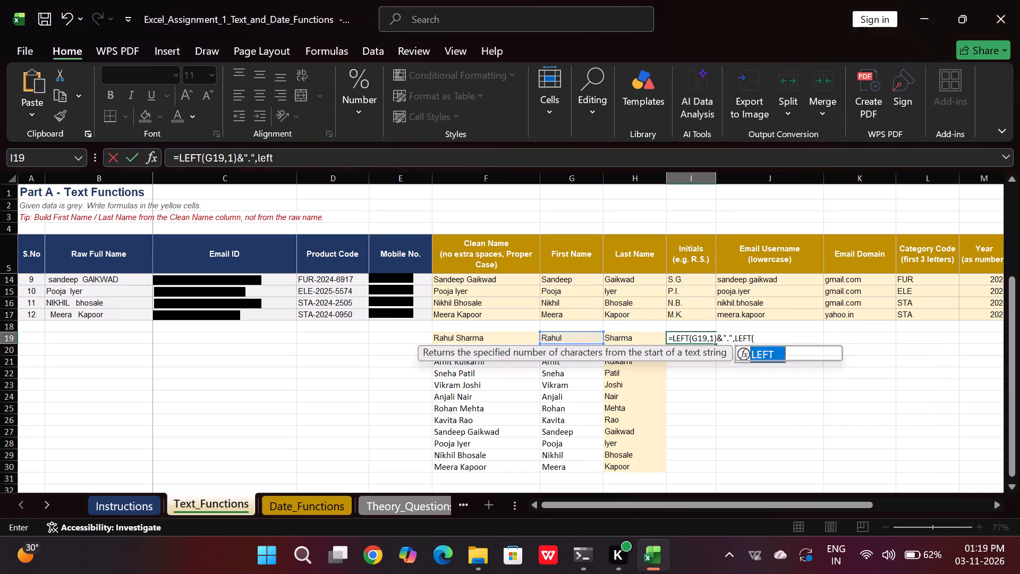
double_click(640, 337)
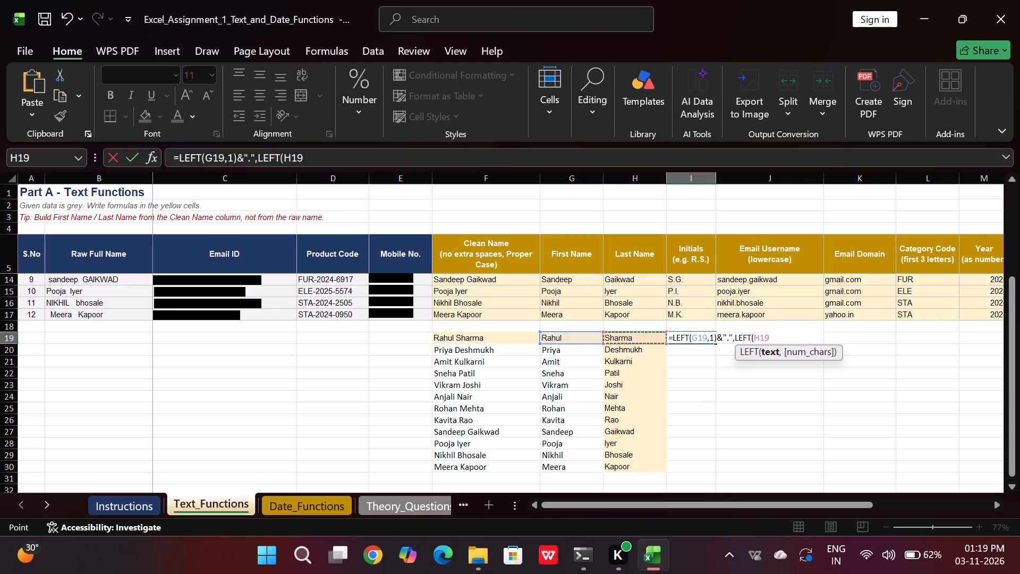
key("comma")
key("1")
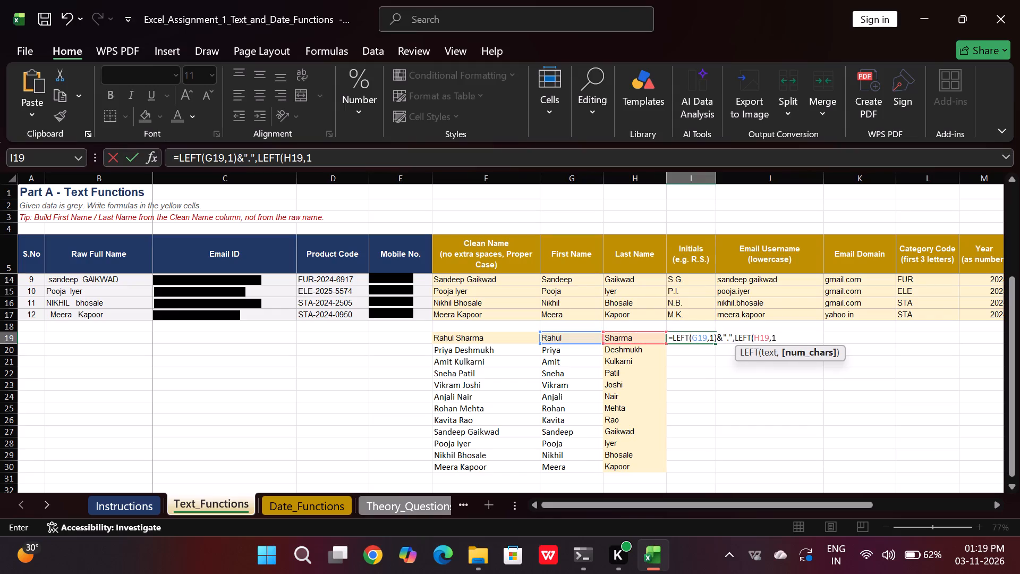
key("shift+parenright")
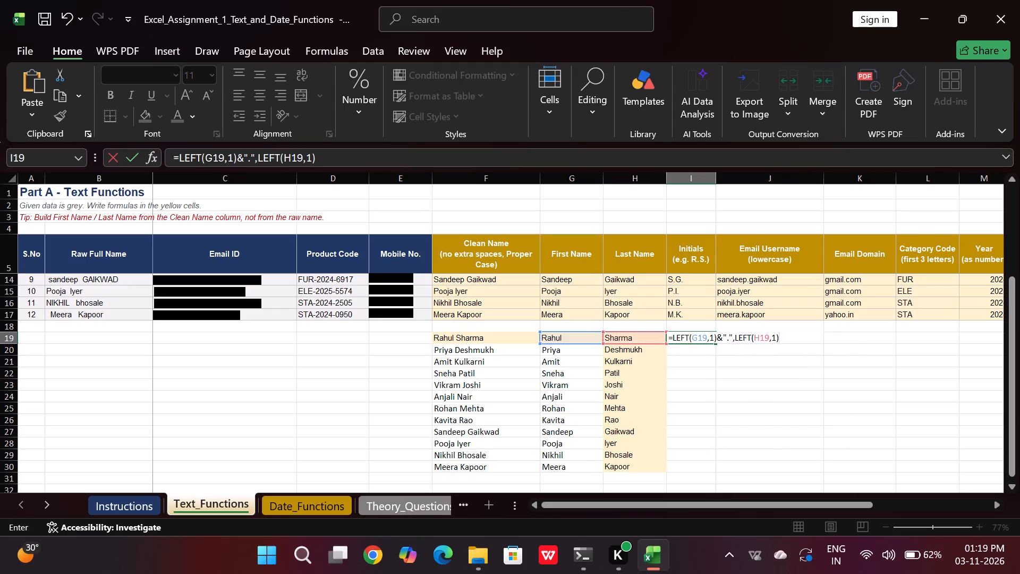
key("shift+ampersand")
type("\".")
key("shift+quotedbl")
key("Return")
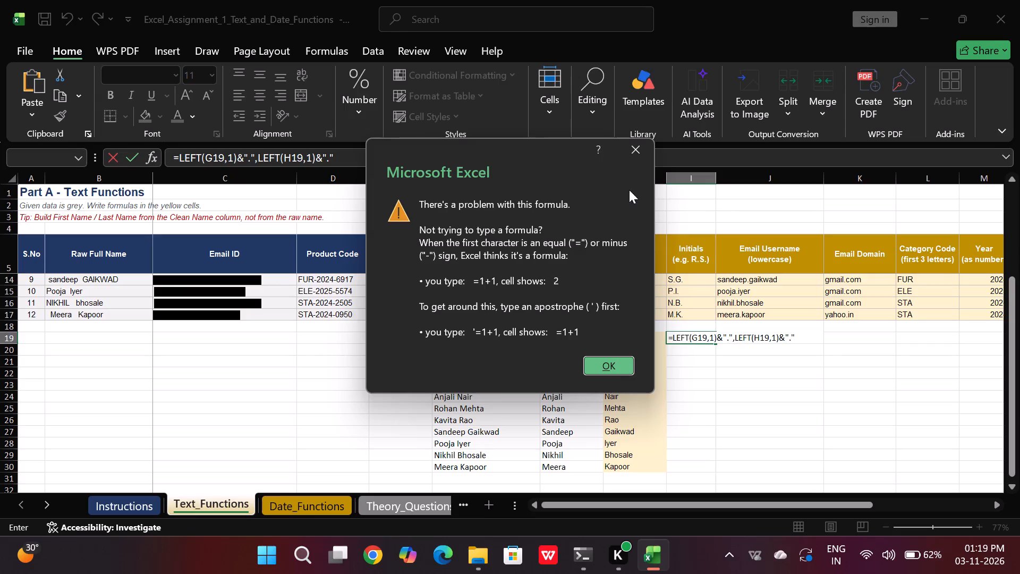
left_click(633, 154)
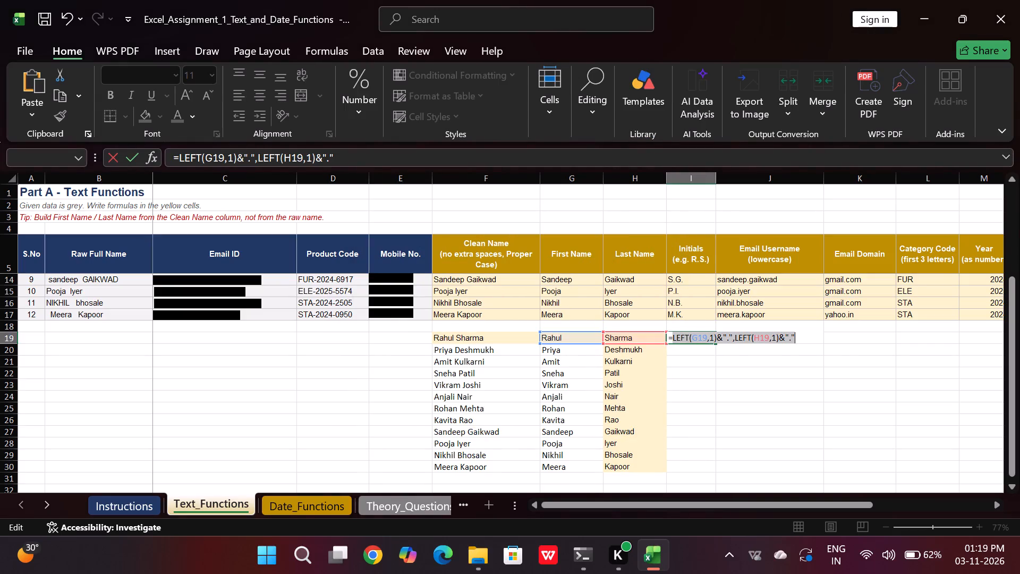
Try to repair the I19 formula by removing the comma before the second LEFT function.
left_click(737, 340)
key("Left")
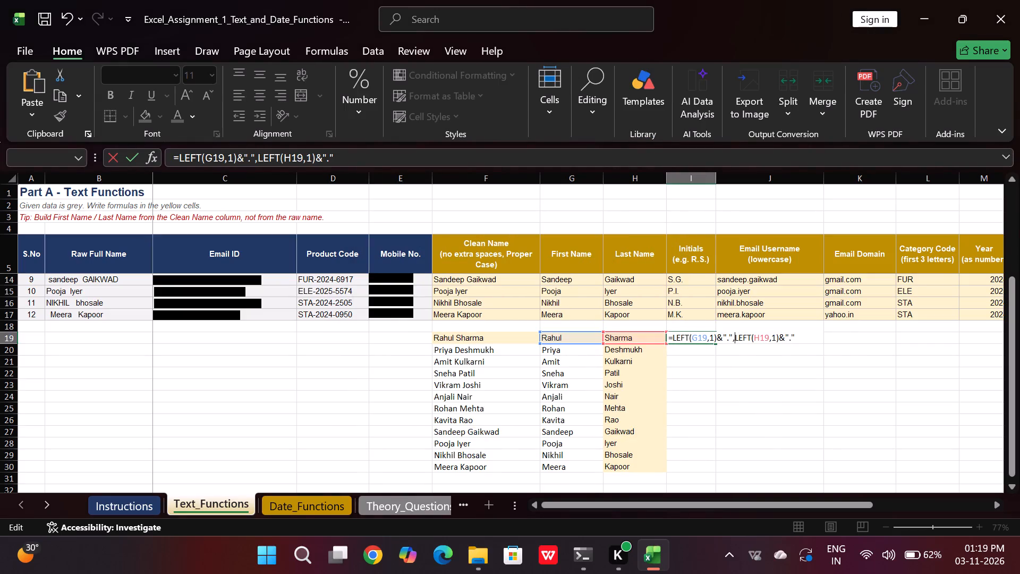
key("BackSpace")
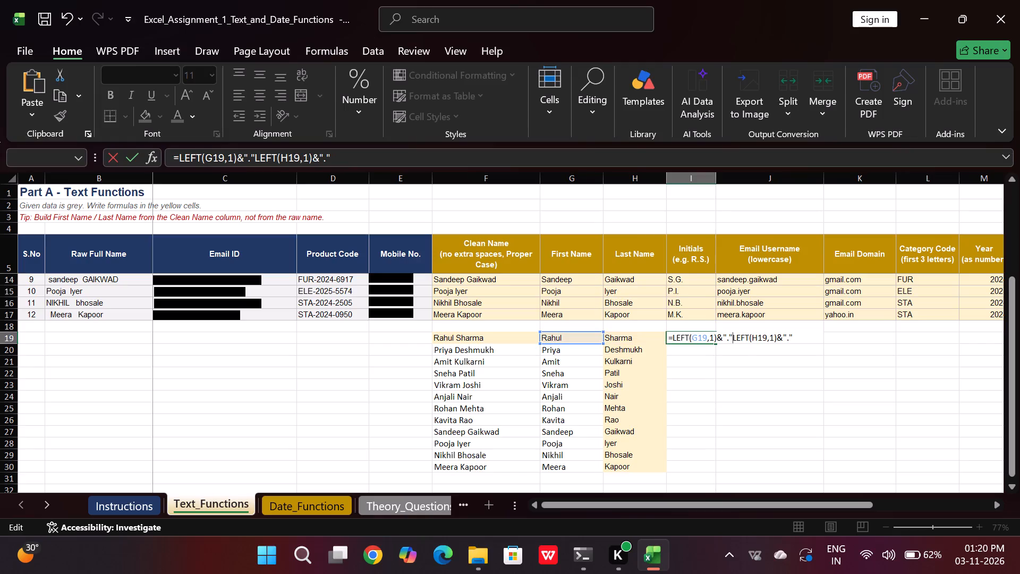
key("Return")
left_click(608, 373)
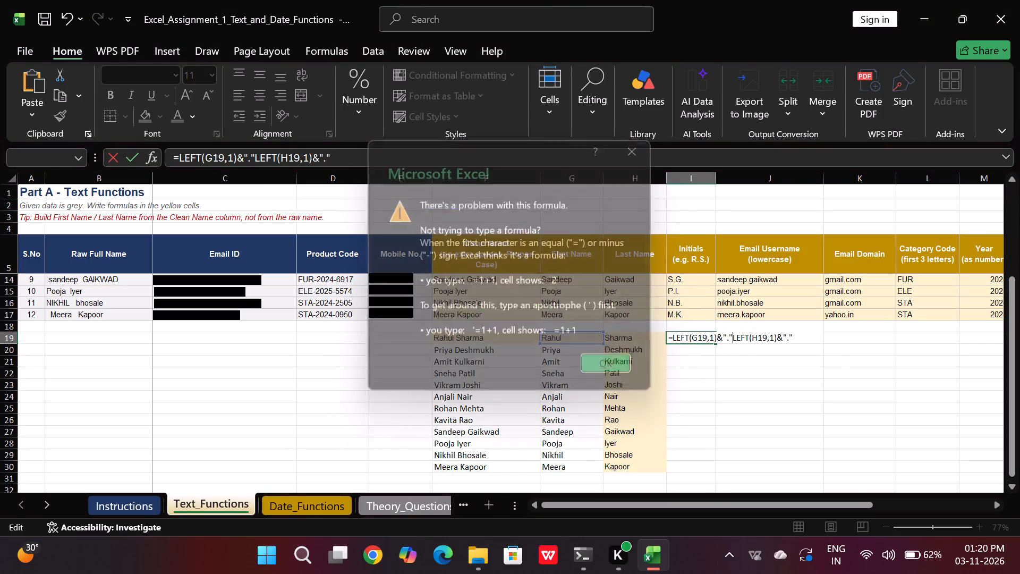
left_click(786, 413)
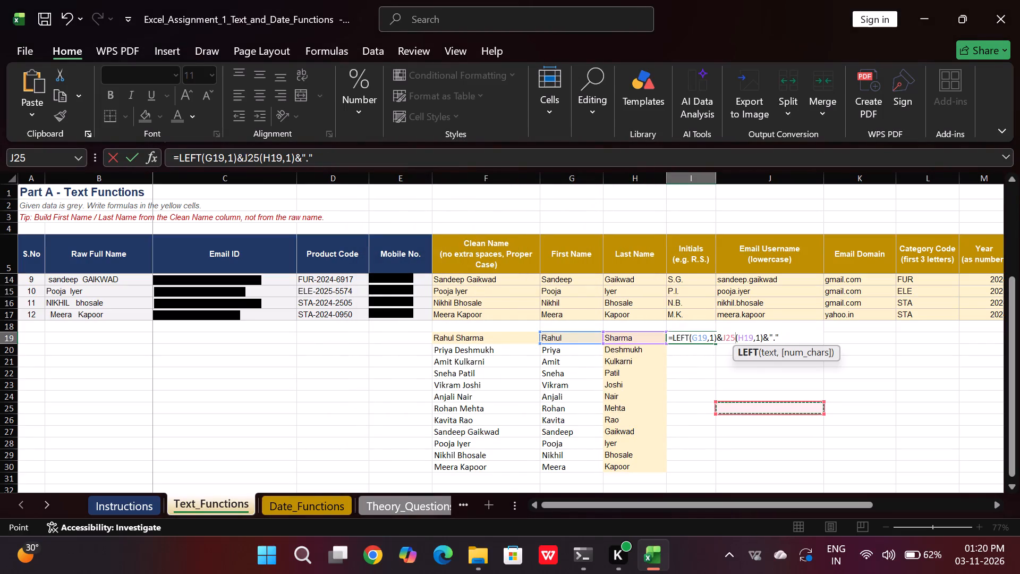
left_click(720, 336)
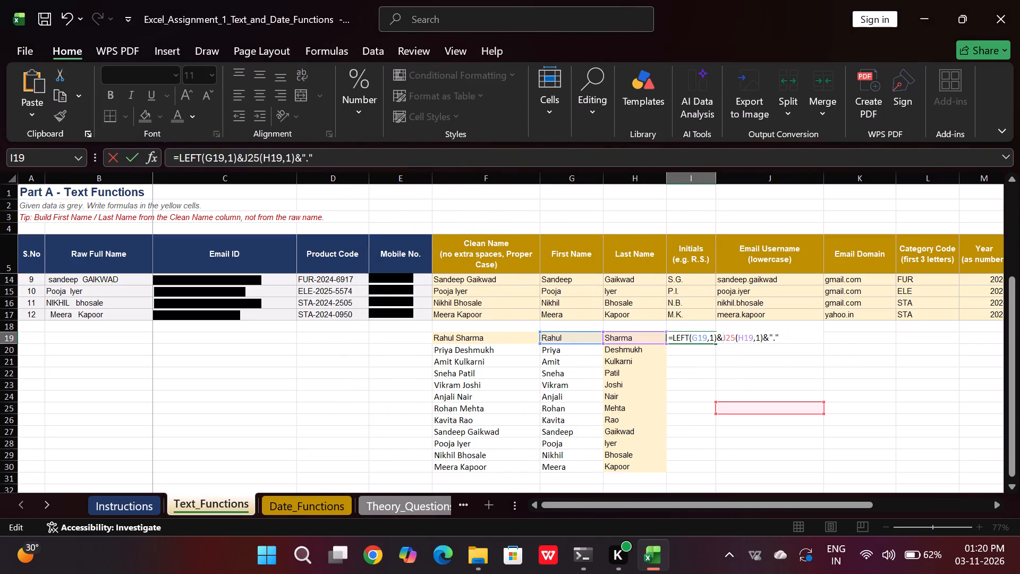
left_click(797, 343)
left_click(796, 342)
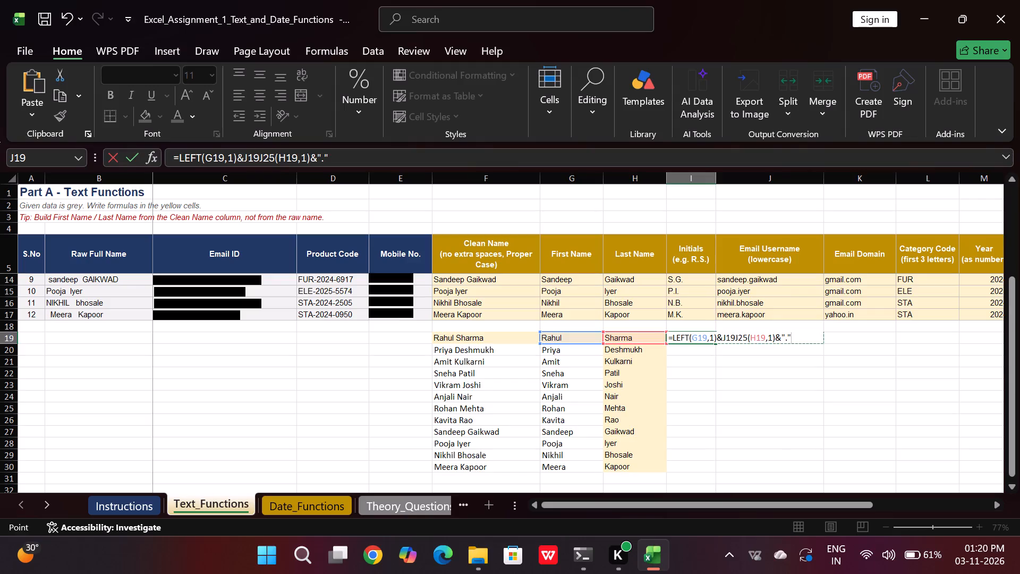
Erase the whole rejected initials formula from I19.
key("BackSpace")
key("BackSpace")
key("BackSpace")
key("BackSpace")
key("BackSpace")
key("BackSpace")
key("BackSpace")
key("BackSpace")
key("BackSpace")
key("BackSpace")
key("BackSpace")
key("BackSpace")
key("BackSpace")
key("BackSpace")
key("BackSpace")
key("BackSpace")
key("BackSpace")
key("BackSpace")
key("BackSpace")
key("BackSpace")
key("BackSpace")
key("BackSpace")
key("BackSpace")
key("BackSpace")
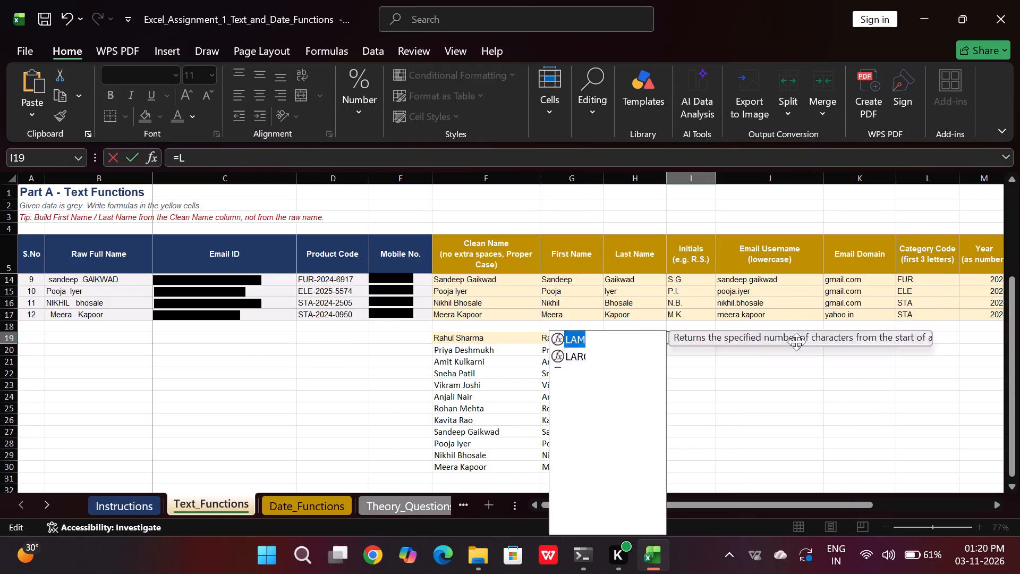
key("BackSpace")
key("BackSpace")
Restart the initials formula in I19, following the one in I16, with =LEFT(G19,1)&"." for the first name.
left_click(699, 297)
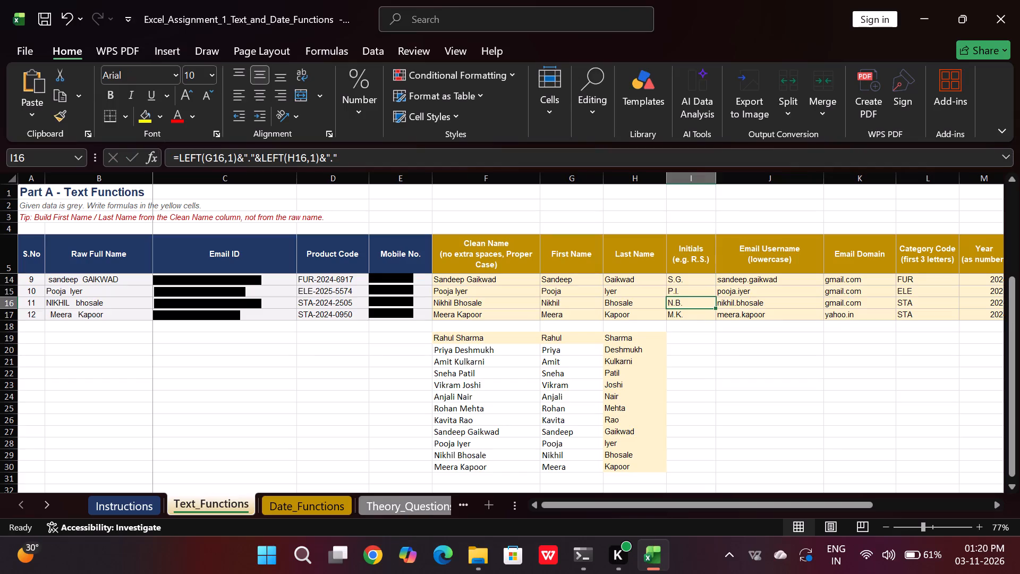
left_click(684, 342)
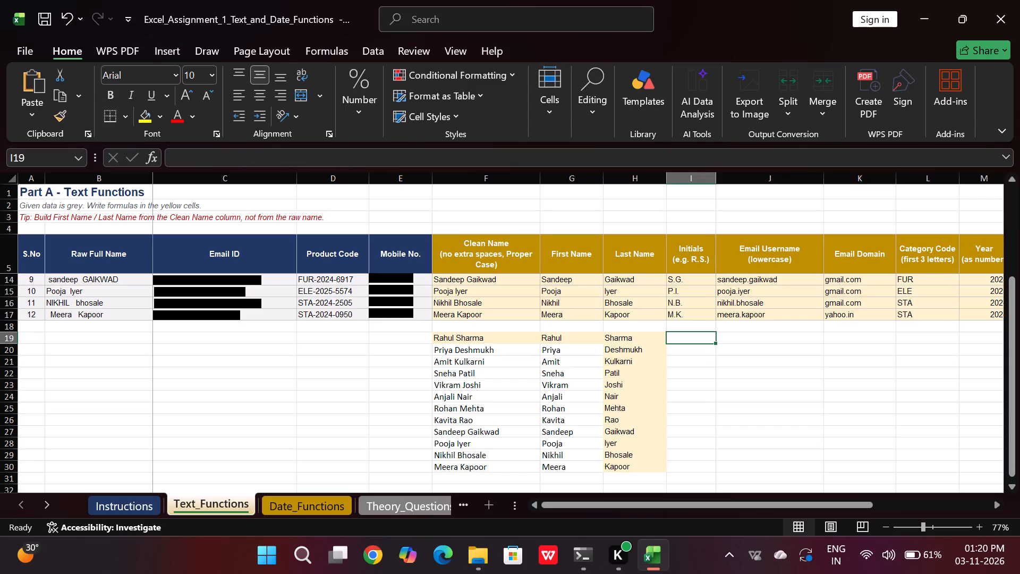
key("equal")
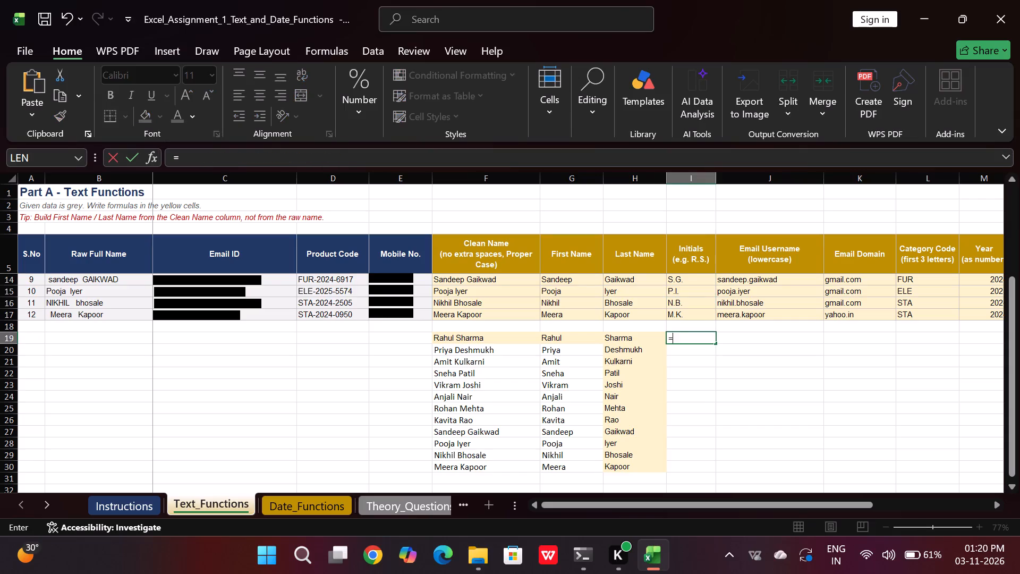
type("left")
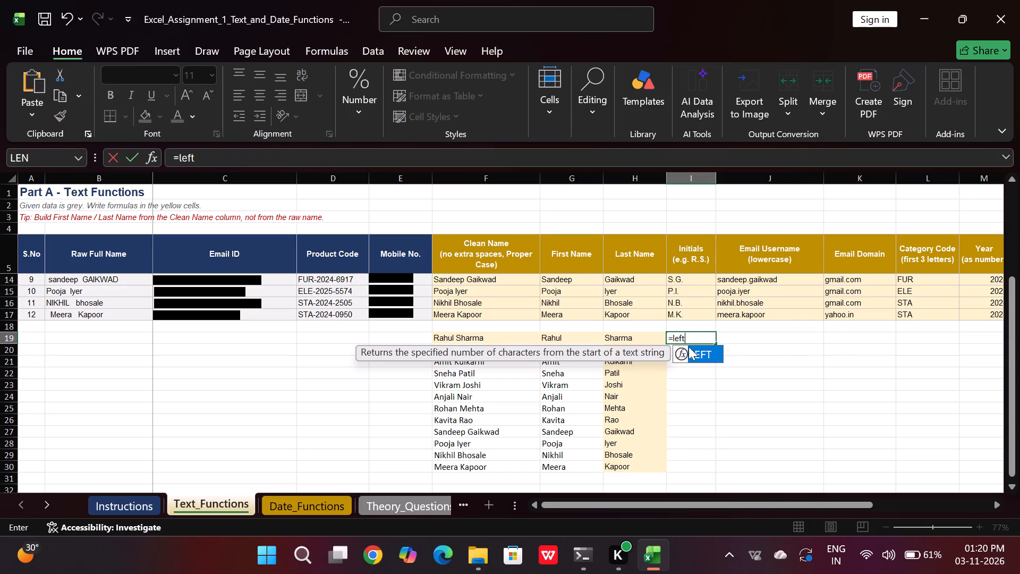
double_click(702, 353)
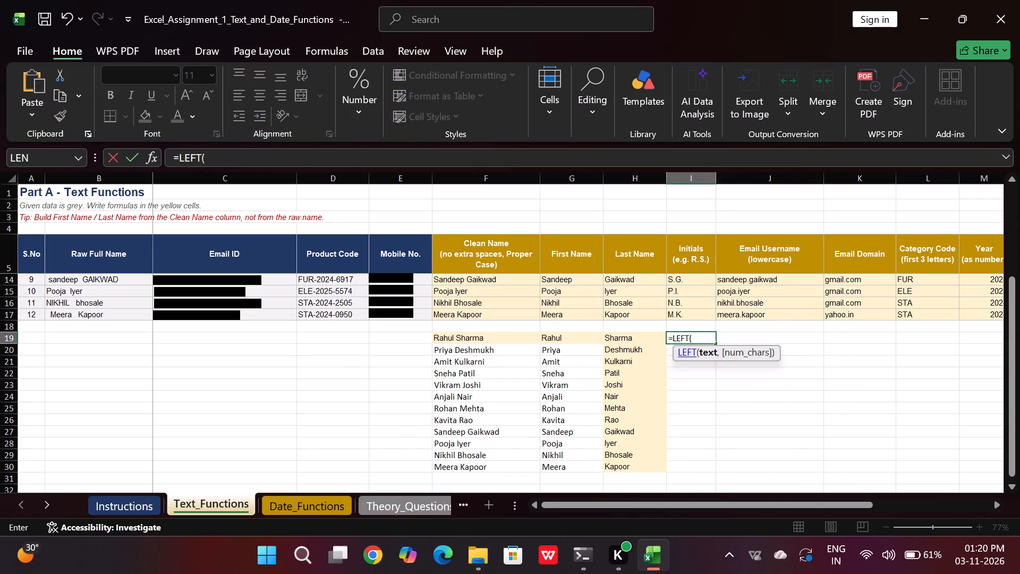
left_click(573, 341)
type(",q")
key("BackSpace")
key("1")
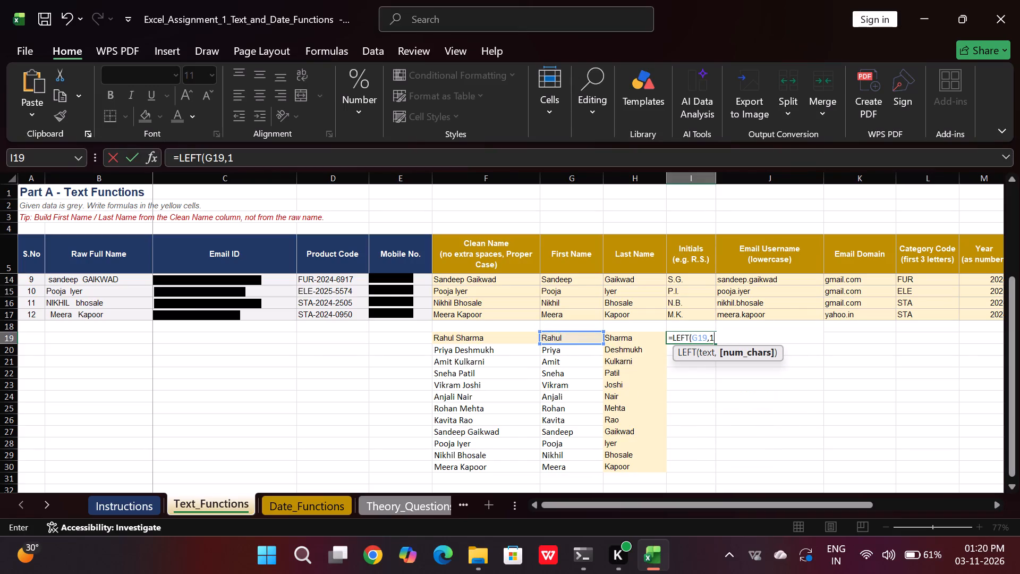
key("shift+parenright")
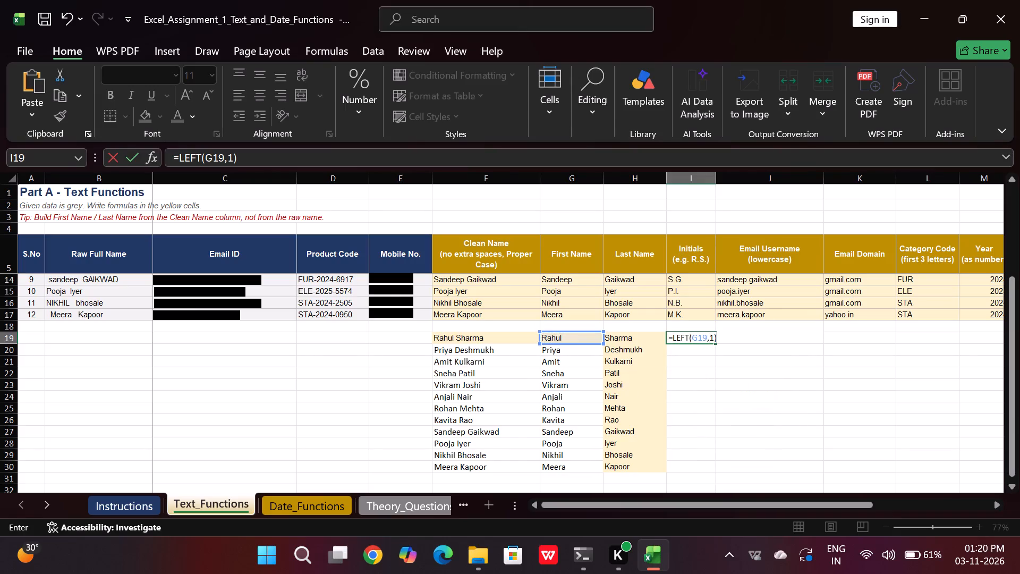
key("shift+ampersand")
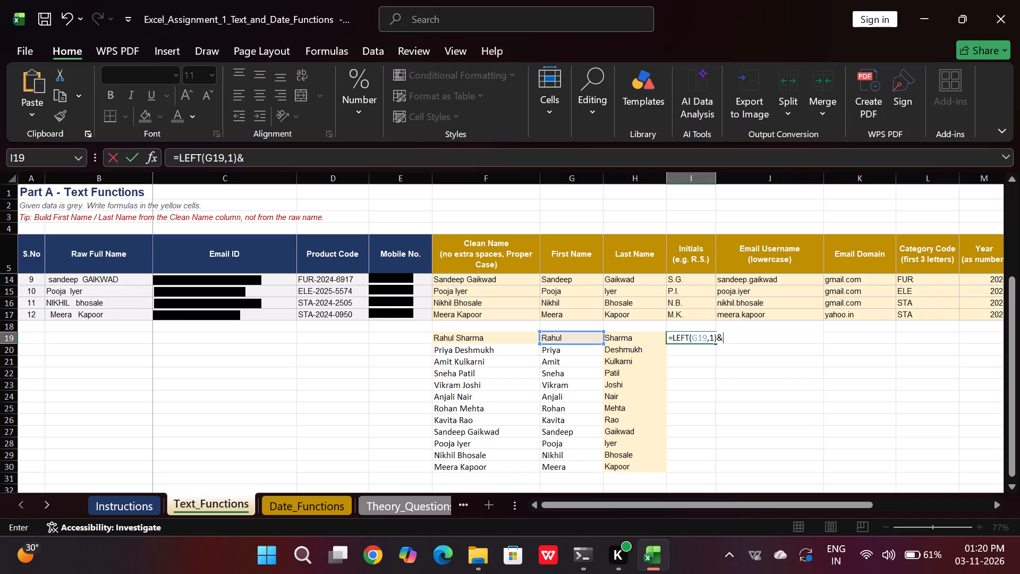
key("shift+quotedbl")
key("period")
key("shift+quotedbl")
Complete the I19 initials formula by joining &LEFT(H19,1)&"." for the last name.
key("shift+ampersand")
type("le")
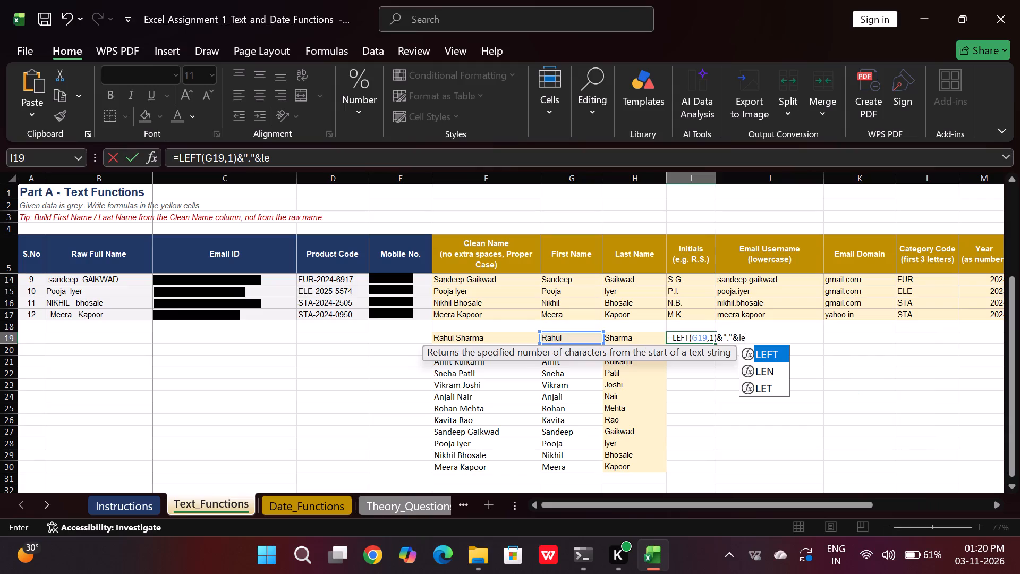
double_click(770, 353)
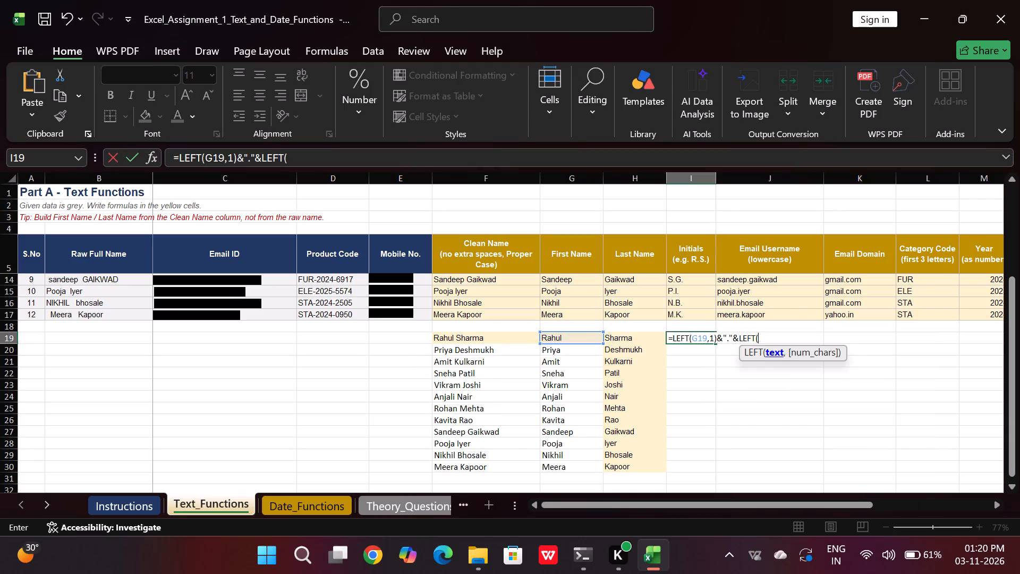
left_click(642, 339)
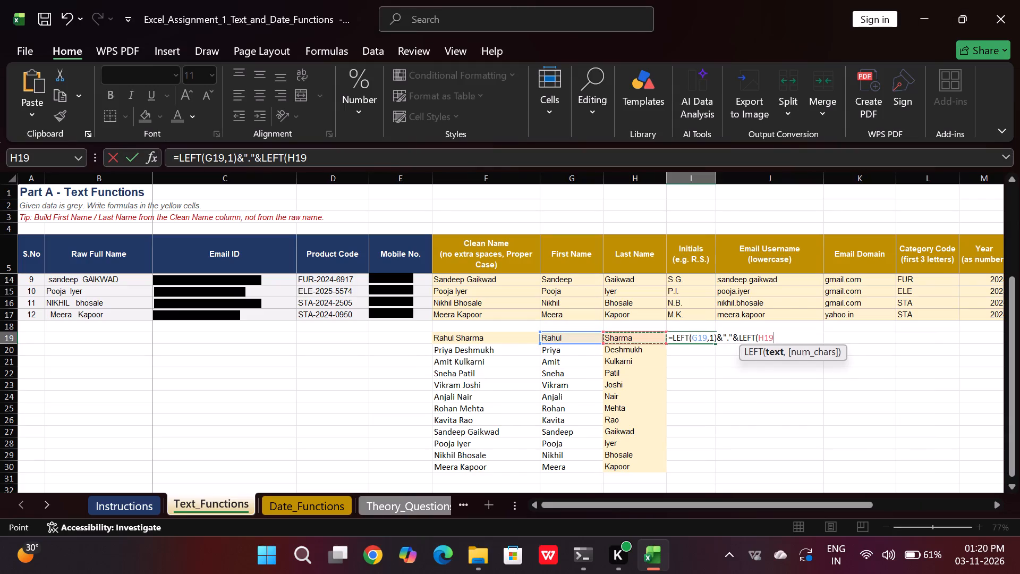
type(",1")
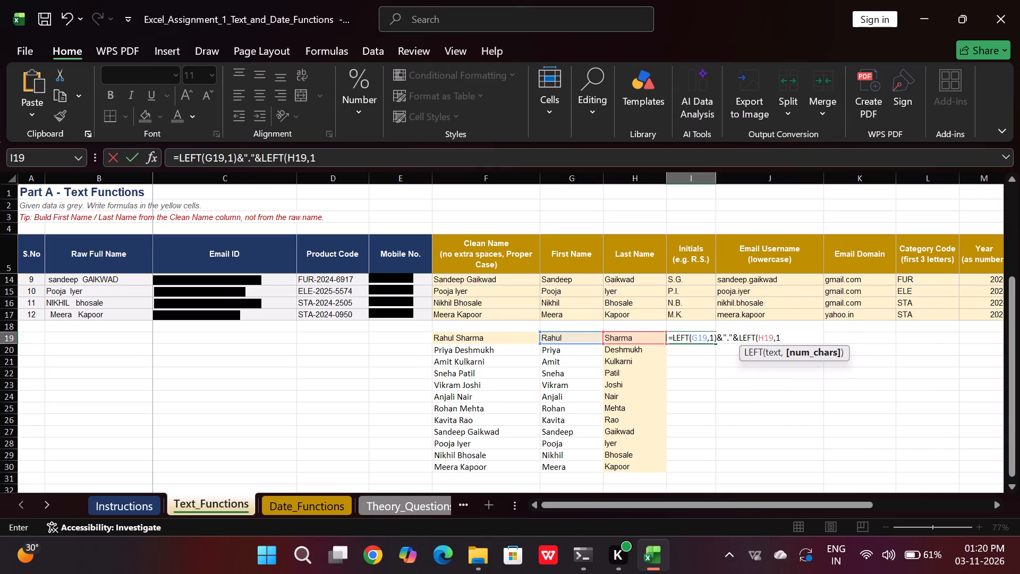
key("shift+parenright")
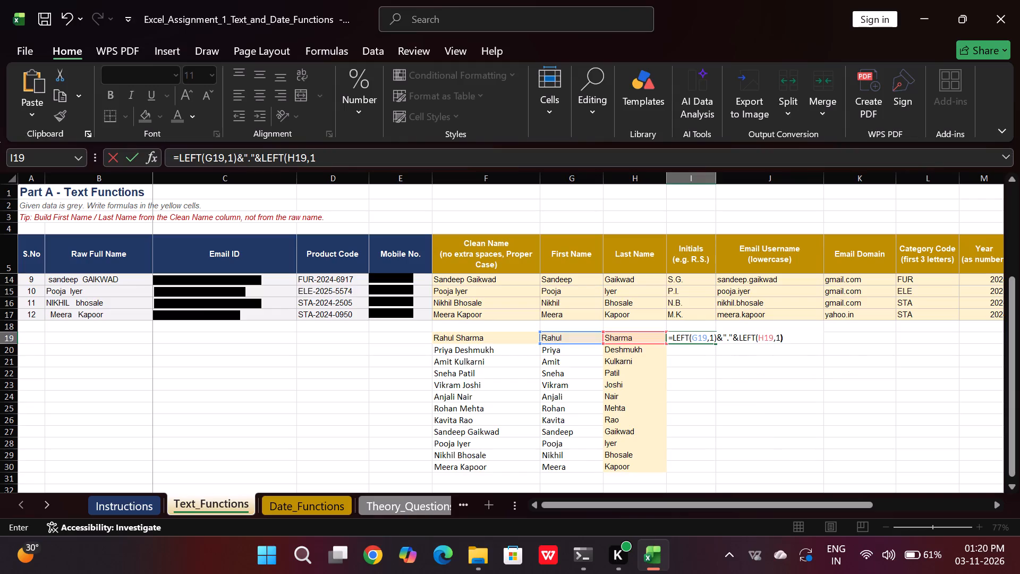
key("shift+ampersand")
key("shift+quotedbl")
key("period")
key("shift+quotedbl")
key("Return")
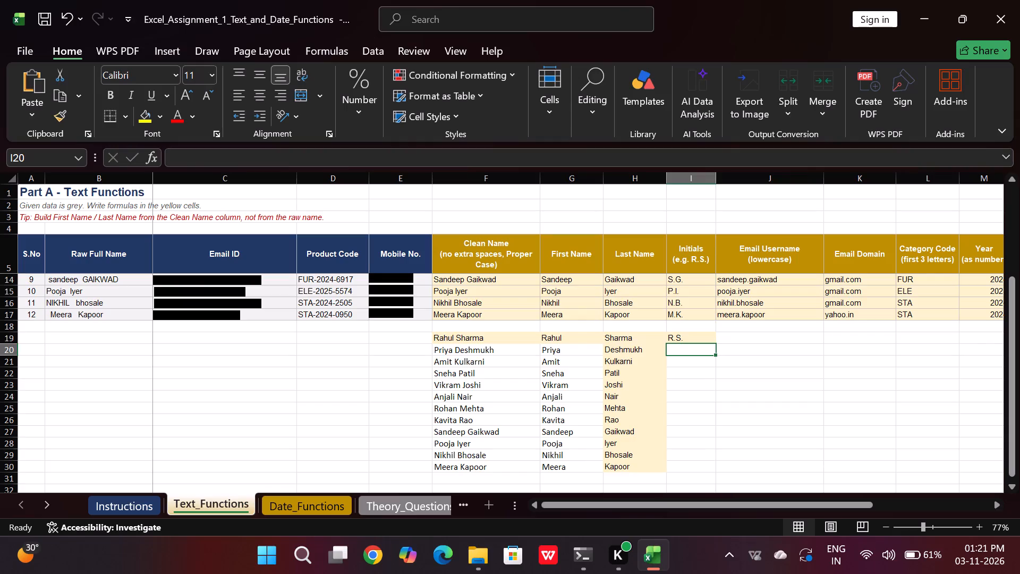
Start the initials formula in I20 with =LEFT(G20,1)&"."& for the first name.
left_click(686, 349)
key("equal")
type("left")
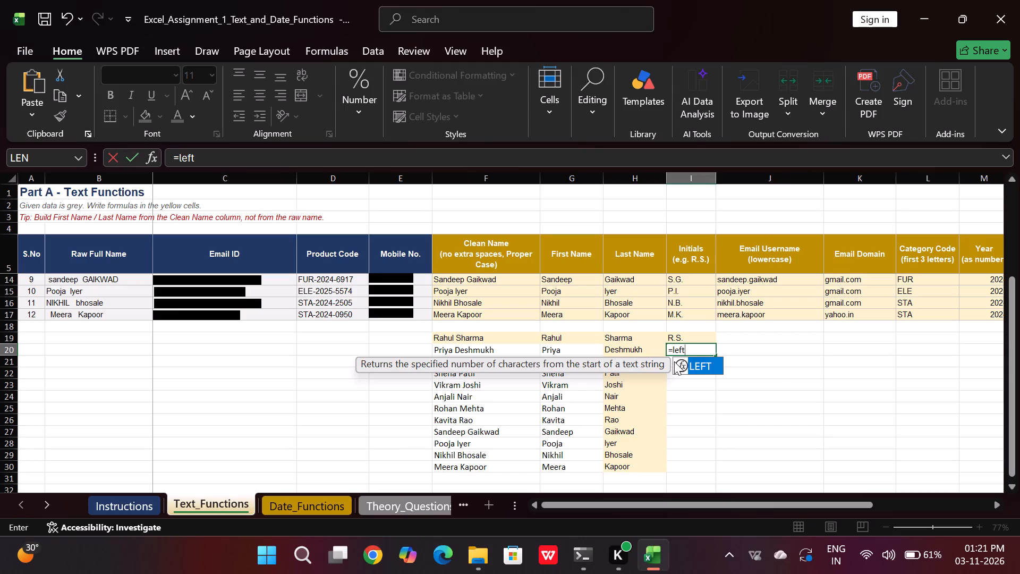
key("shift+parenleft")
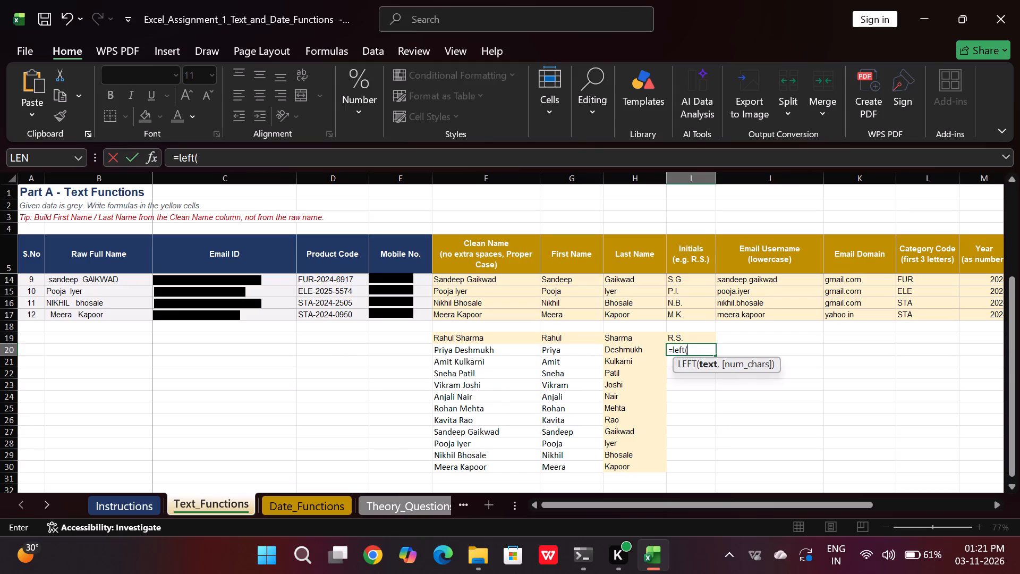
left_click(553, 351)
key("comma")
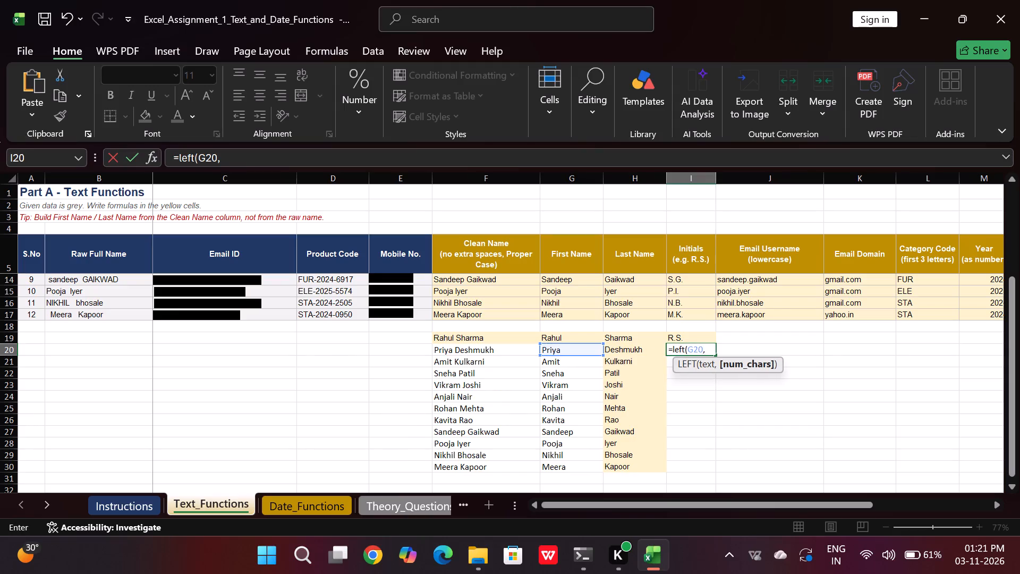
key("1")
key("shift+parenright")
key("shift+ampersand")
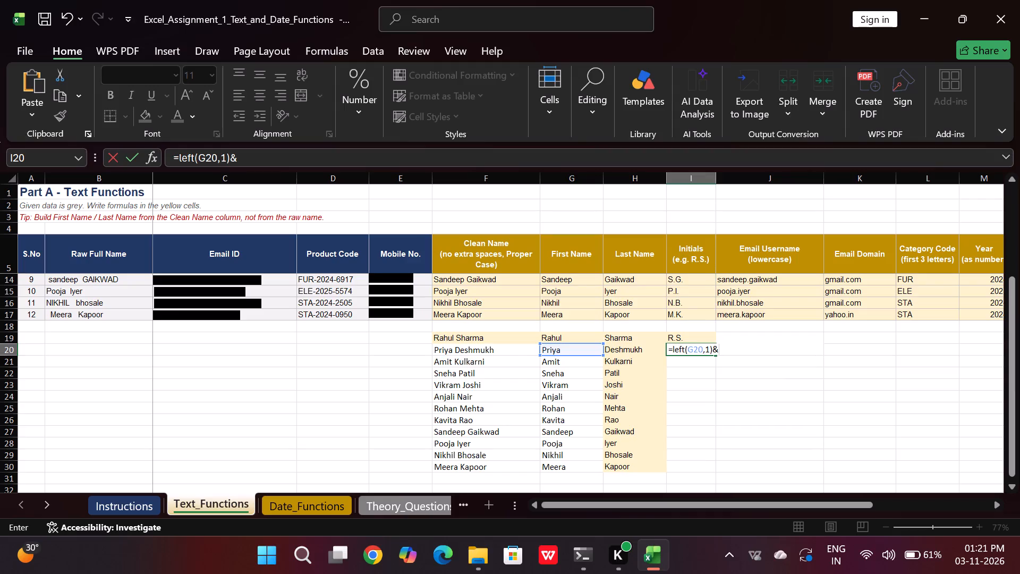
key("shift+quotedbl")
type(".\"")
key("comma")
key("BackSpace")
key("shift+ampersand")
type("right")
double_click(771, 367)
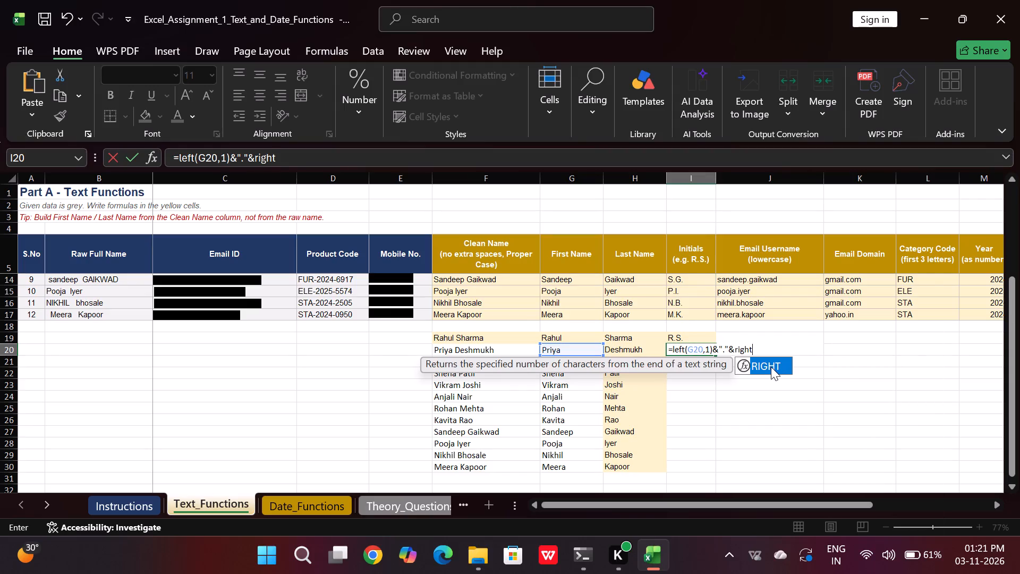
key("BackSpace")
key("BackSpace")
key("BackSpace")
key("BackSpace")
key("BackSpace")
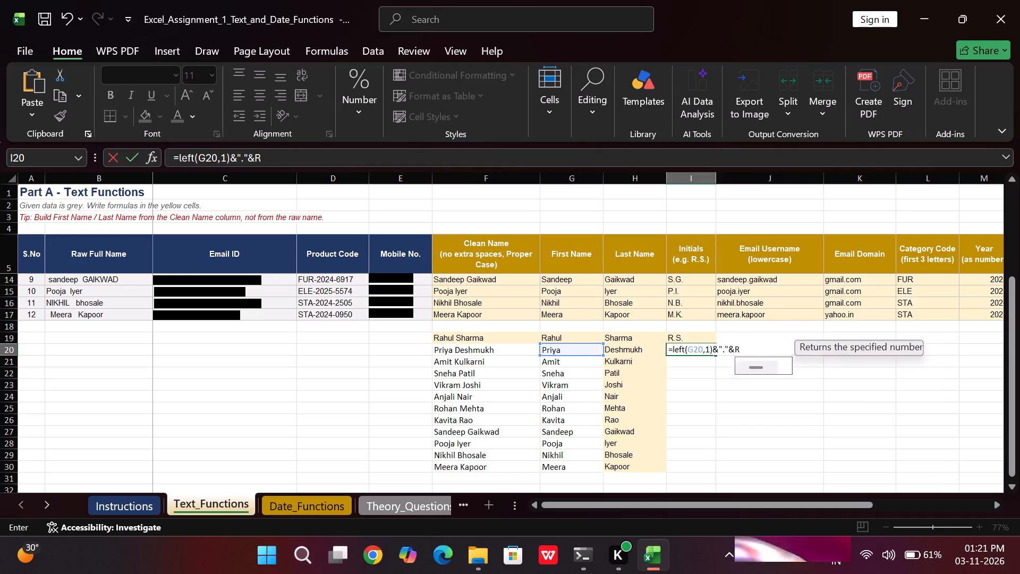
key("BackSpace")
Complete the I20 initials formula by joining LEFT(H20,1)&"." for the last name.
type("le")
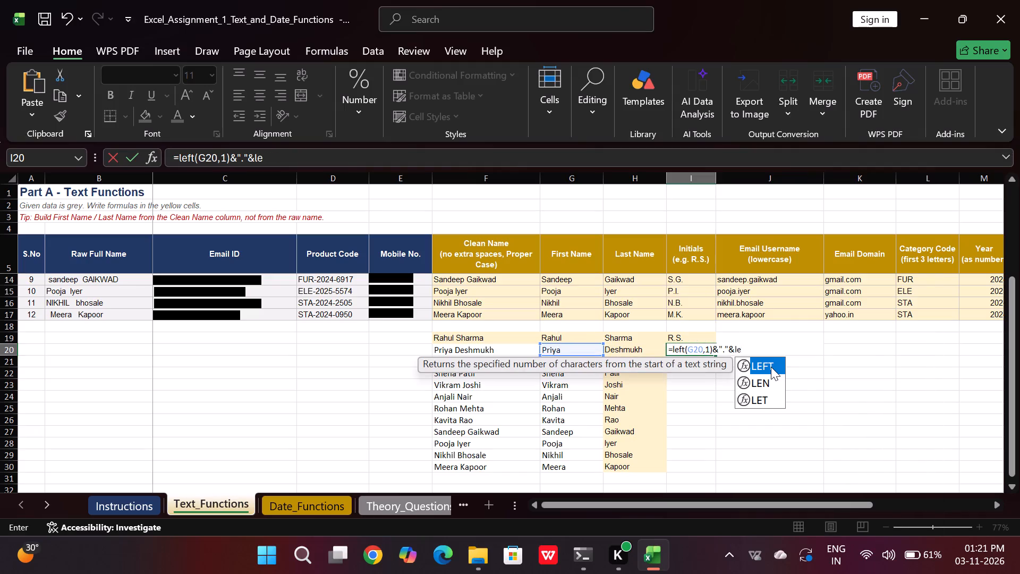
double_click(771, 367)
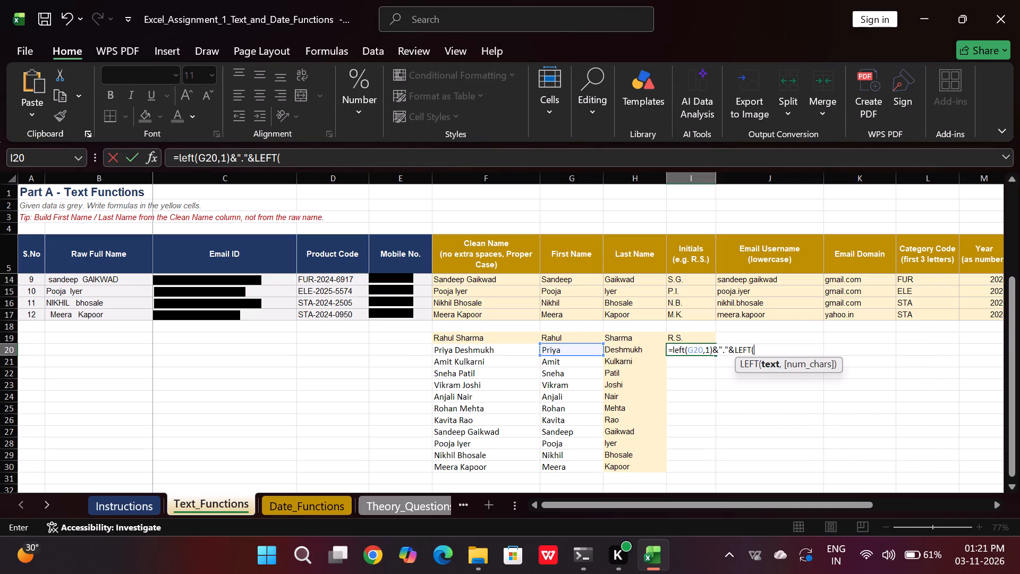
left_click(629, 350)
key("comma")
key("q")
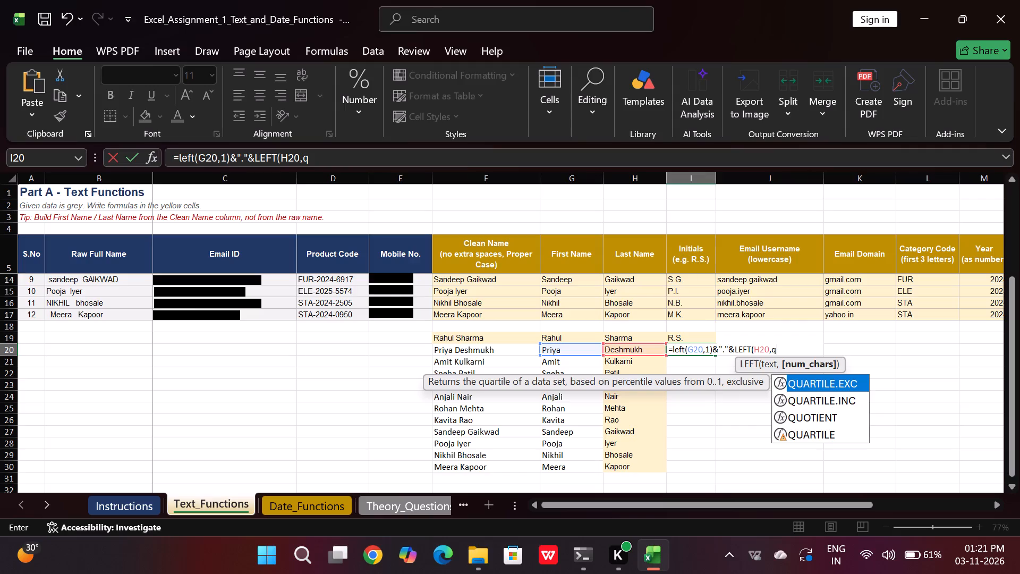
key("BackSpace")
key("1")
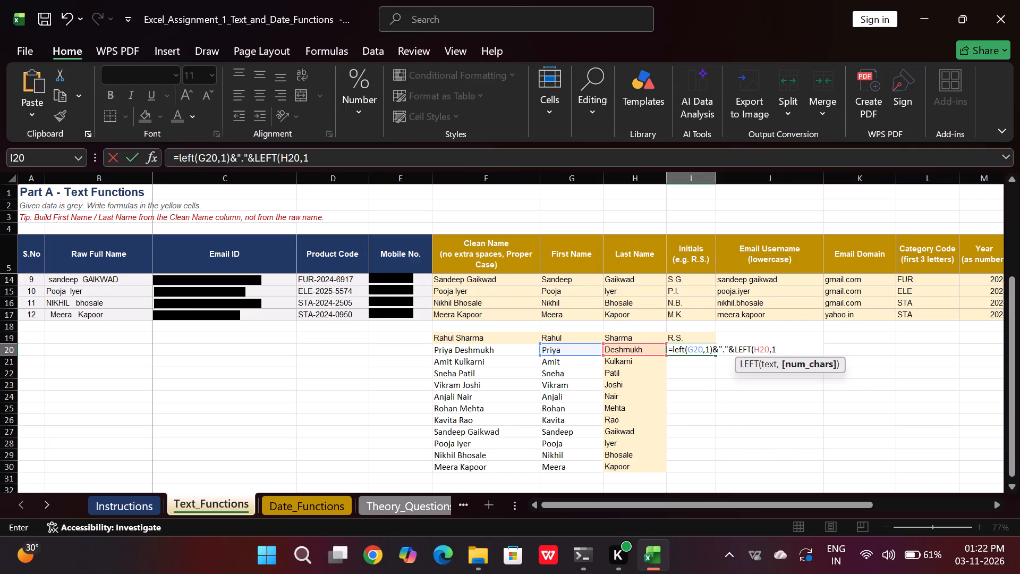
key("shift+parenright")
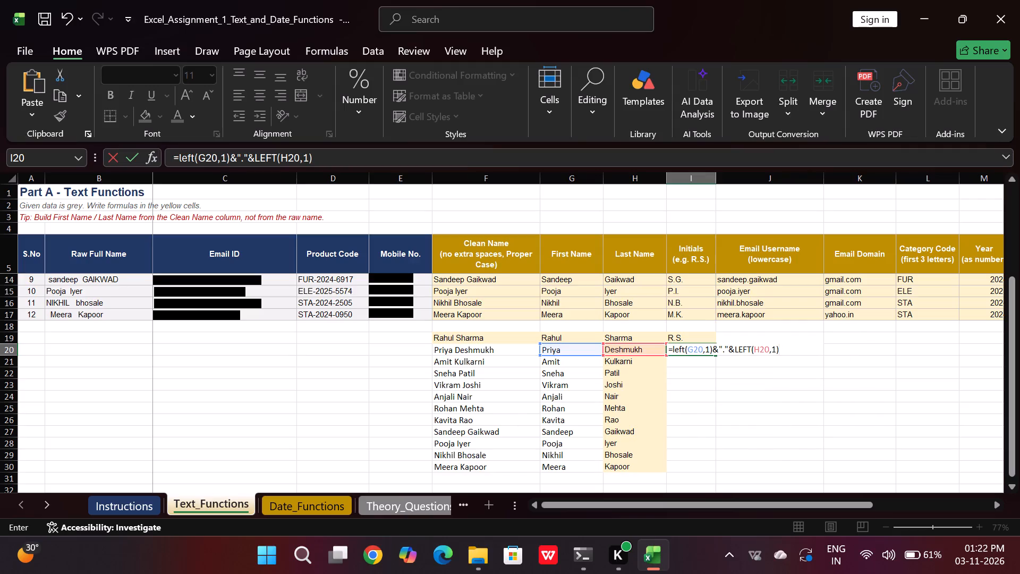
key("shift+ampersand")
key("shift+quotedbl")
key("period")
key("shift+quotedbl")
key("Return")
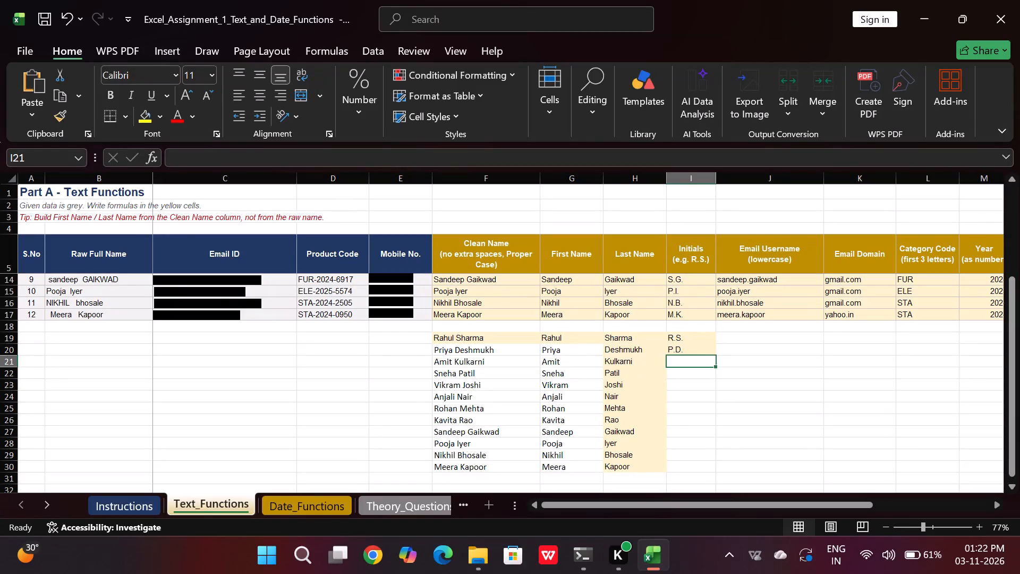
Start the initials formula in I21 with =LEFT(G21,1)&"."& for the first name.
left_click(678, 356)
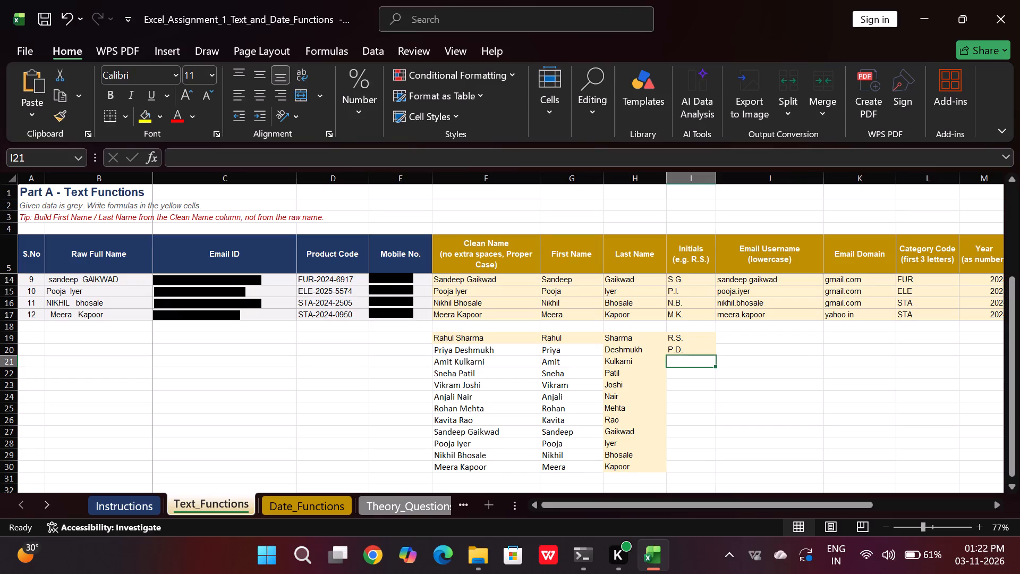
key("equal")
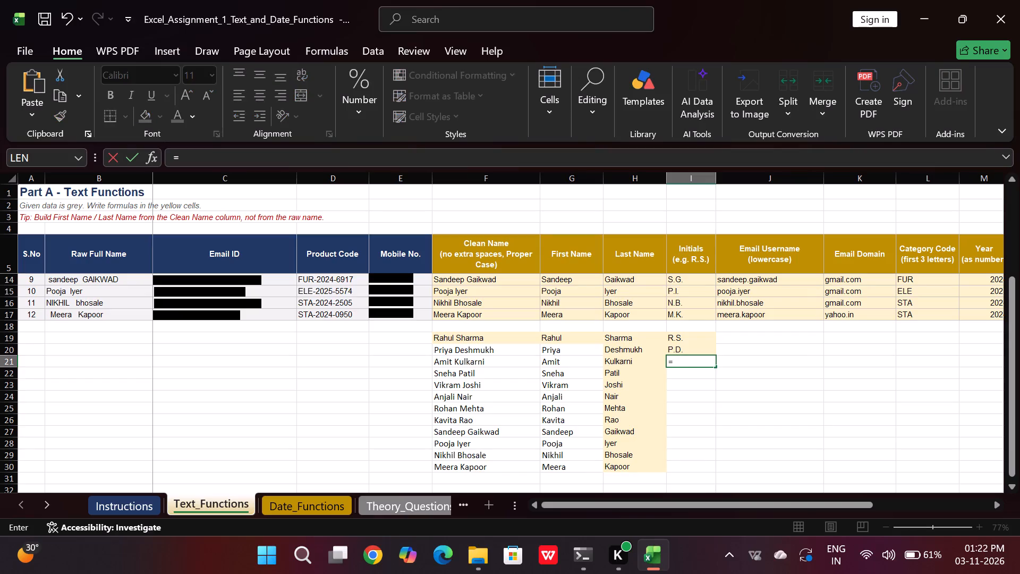
type("left")
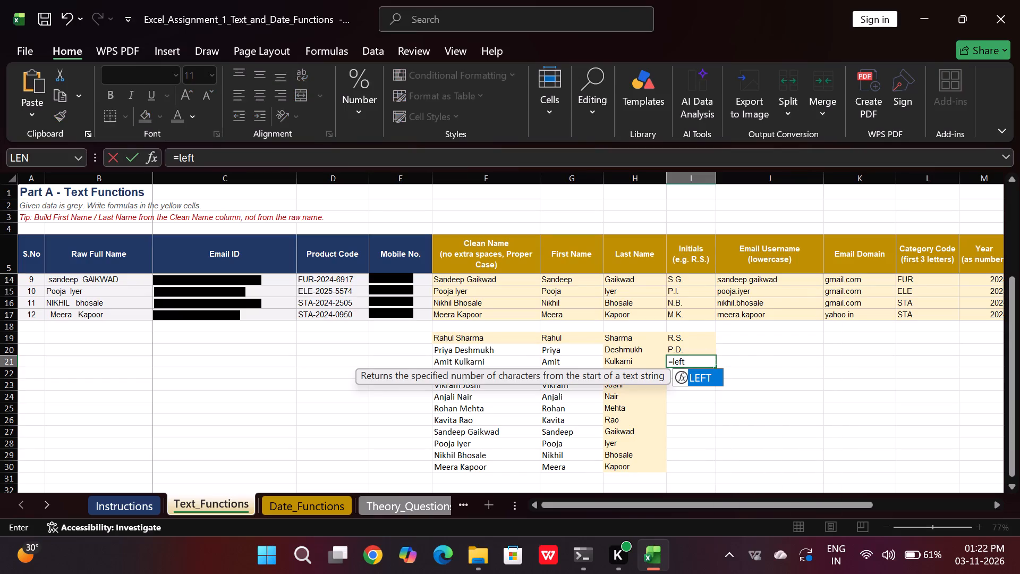
double_click(704, 378)
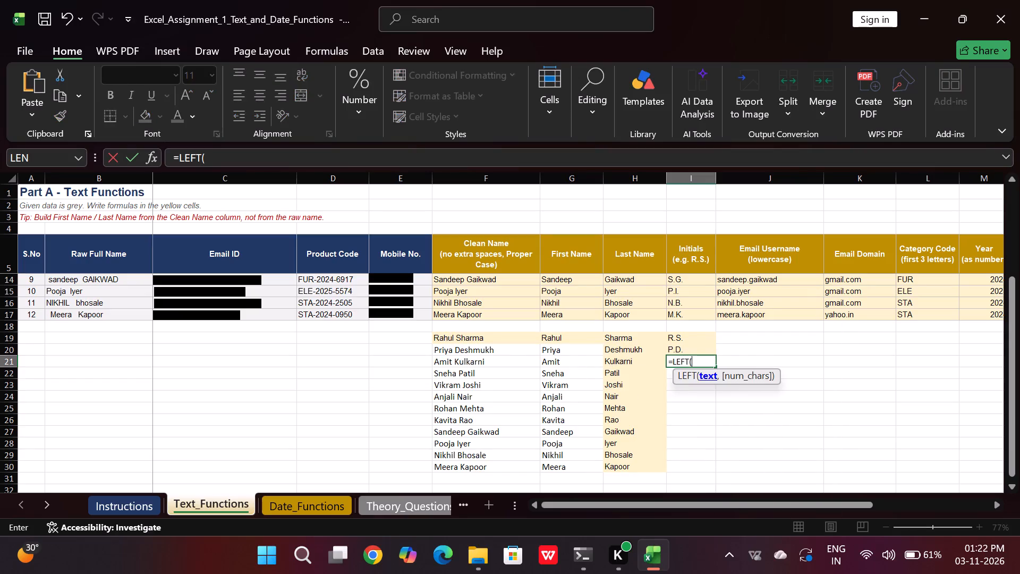
left_click(550, 362)
key("comma")
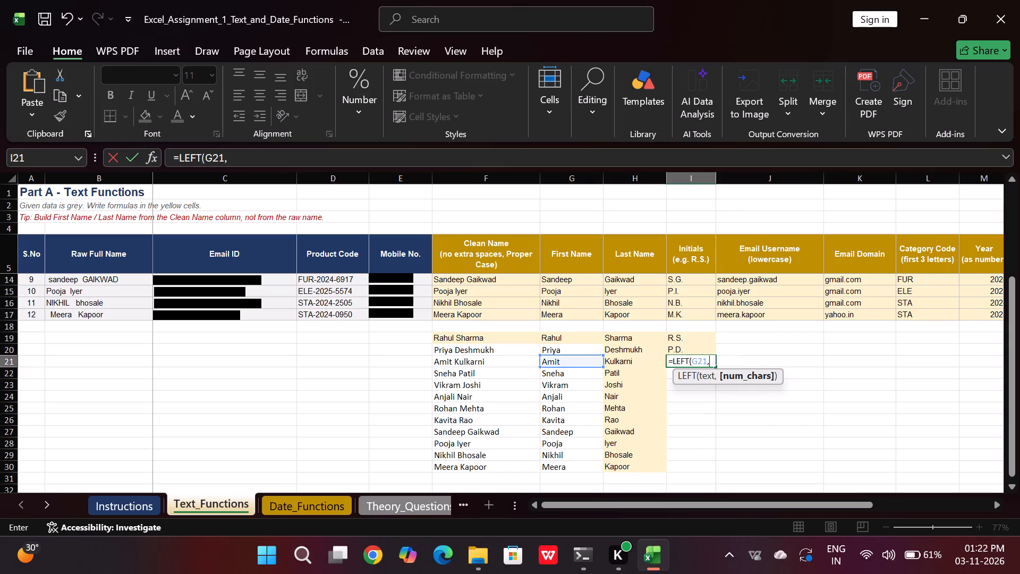
key("q")
key("BackSpace")
key("1")
key("0")
key("BackSpace")
key("shift+parenright")
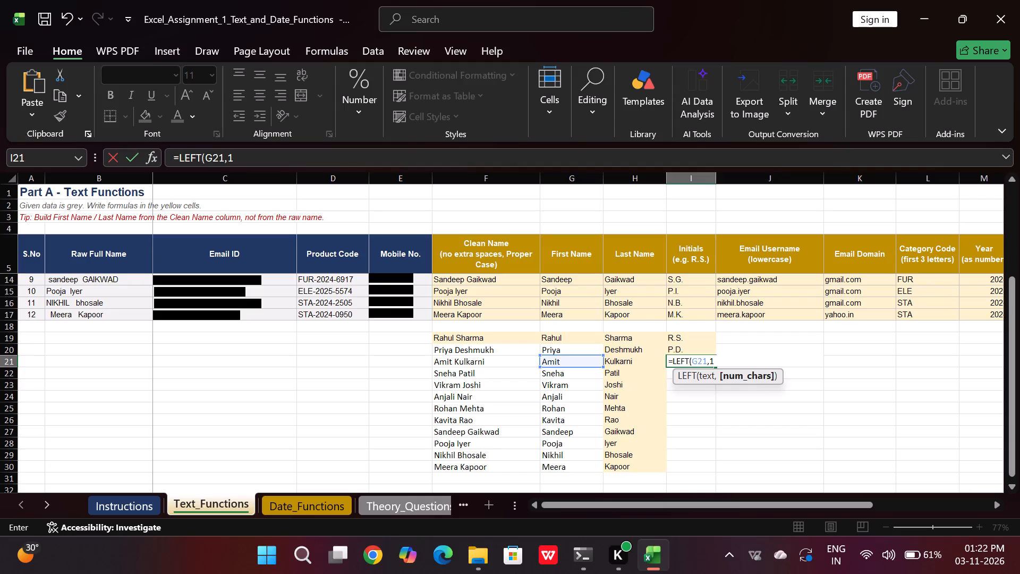
key("shift+ampersand")
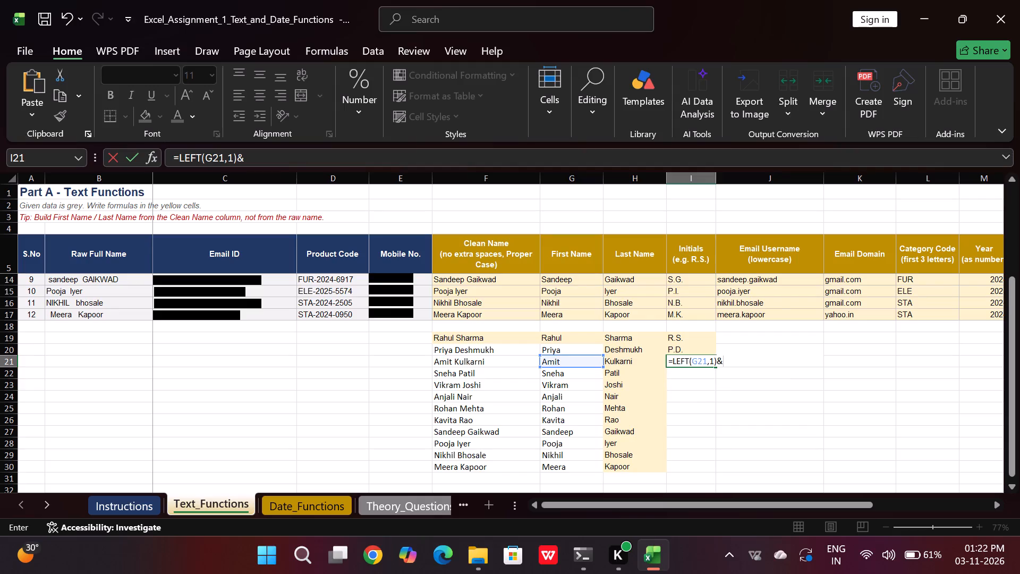
key("shift+quotedbl")
key("period")
key("shift+quotedbl")
key("shift+ampersand")
Complete the I21 initials formula by adding LEFT(H21,1)&"." for the last name.
type("left")
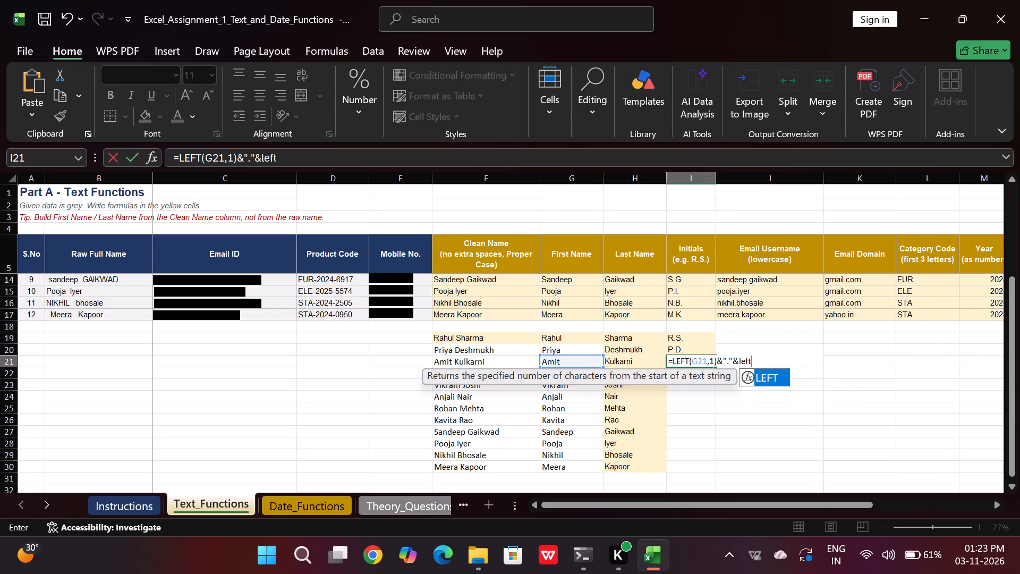
double_click(778, 376)
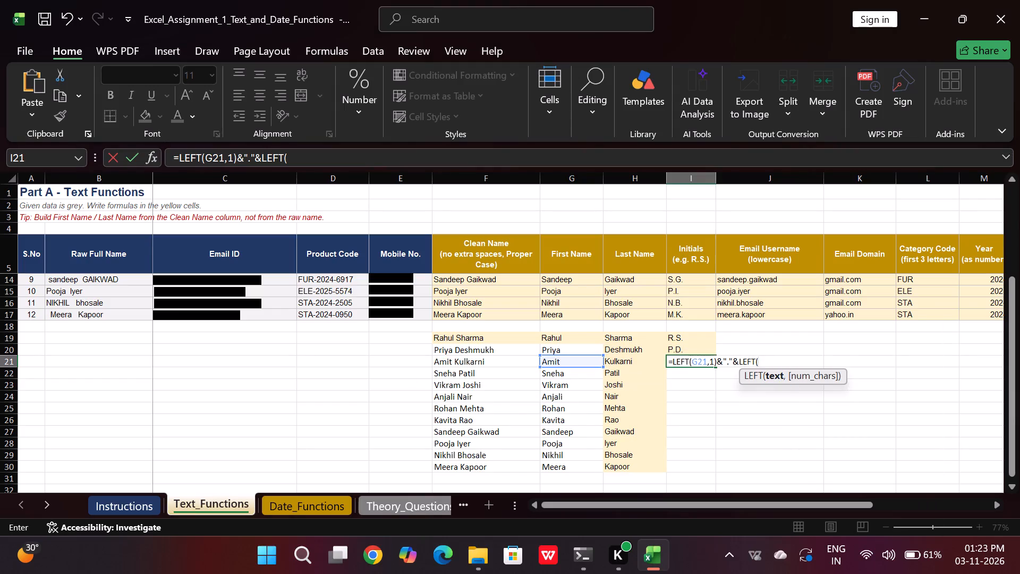
left_click(622, 365)
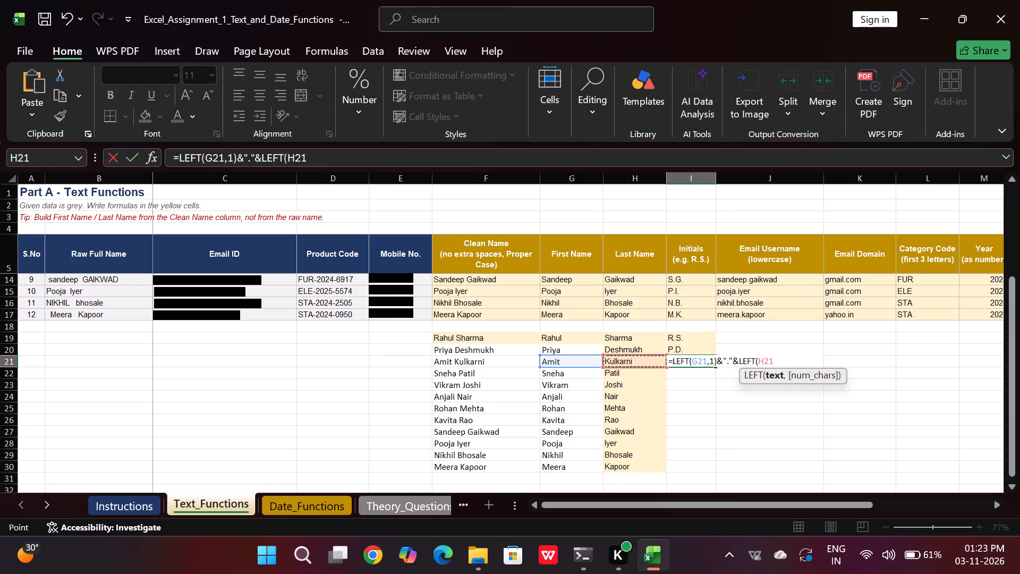
left_click(622, 365)
type(",2")
key("BackSpace")
key("1")
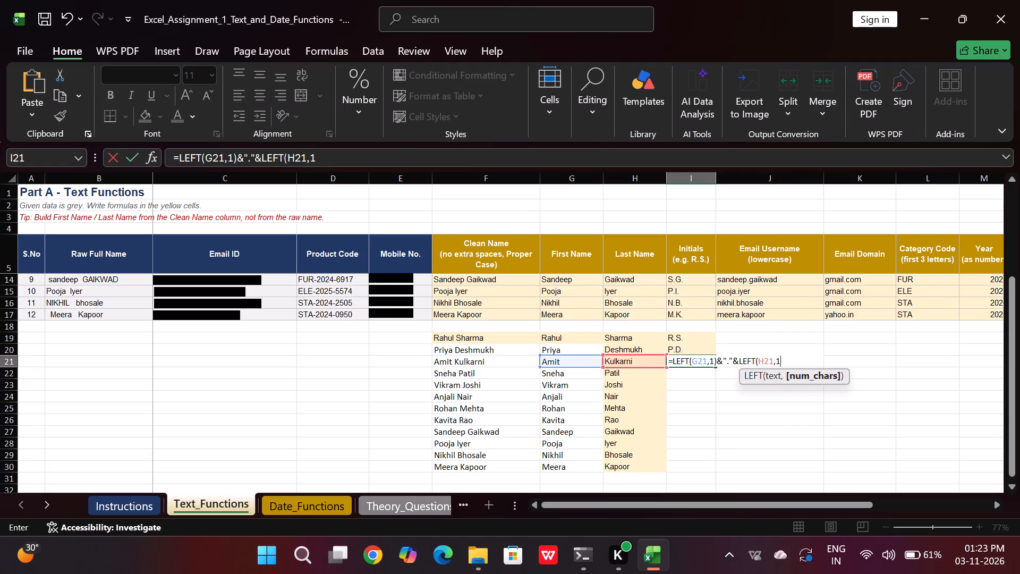
key("shift+parenright")
key("shift+ampersand")
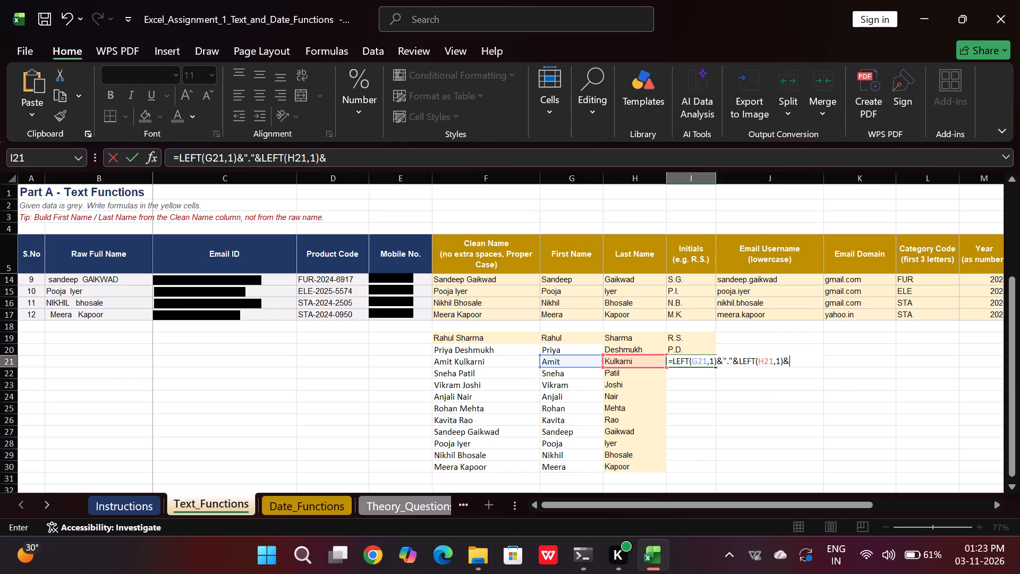
key("shift+quotedbl")
key("period")
key("shift+quotedbl")
key("shift+parenright")
key("BackSpace")
key("Return")
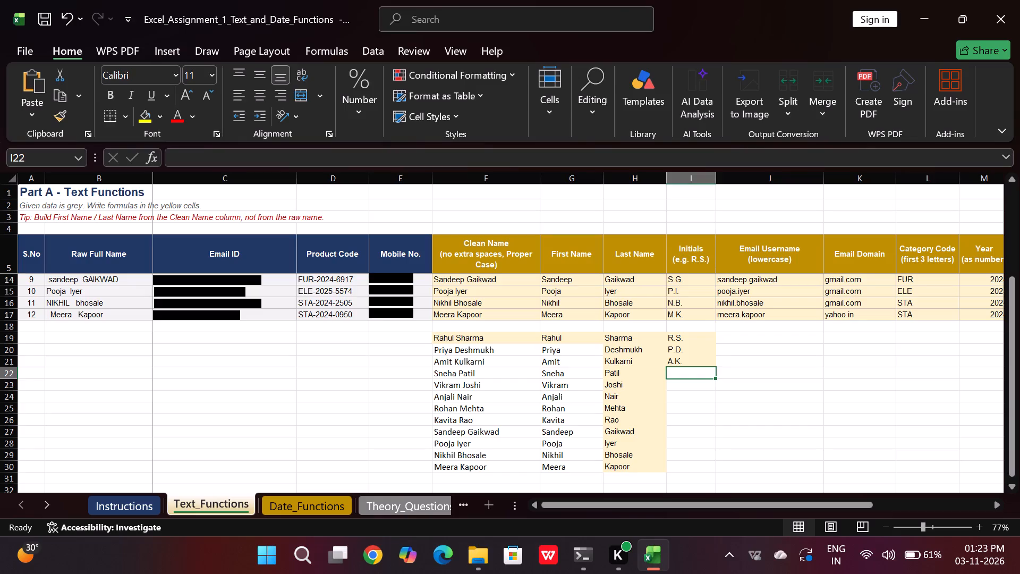
Start the initials formula in I22 with =LEFT(G22,1)&"."& for the first name.
key("equal")
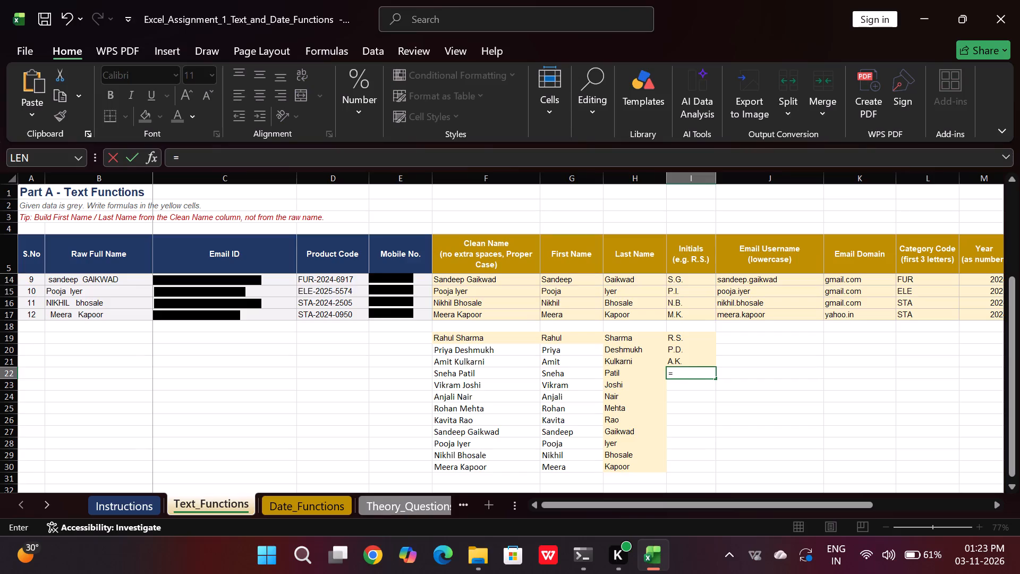
type("left")
double_click(702, 388)
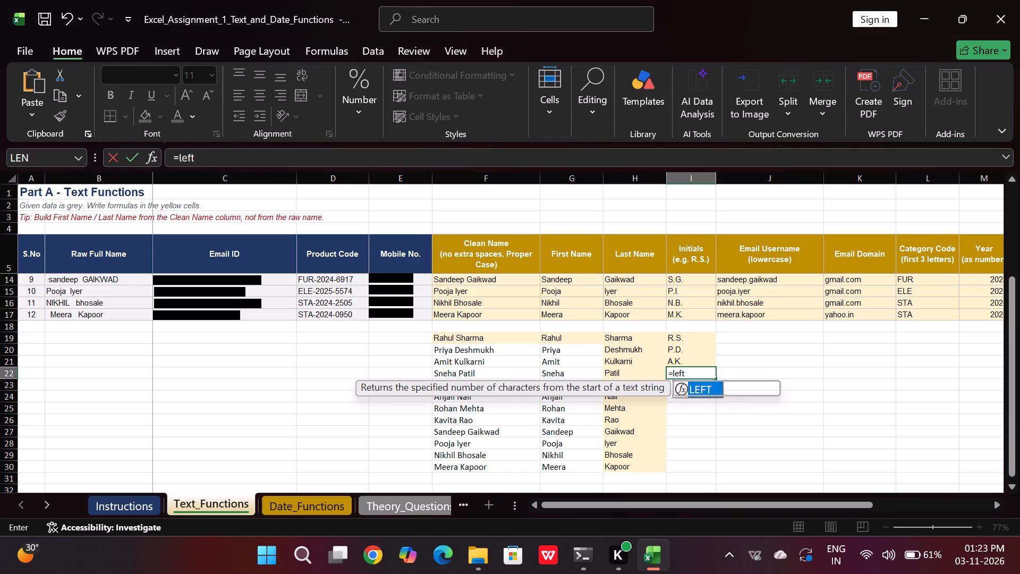
left_click(564, 374)
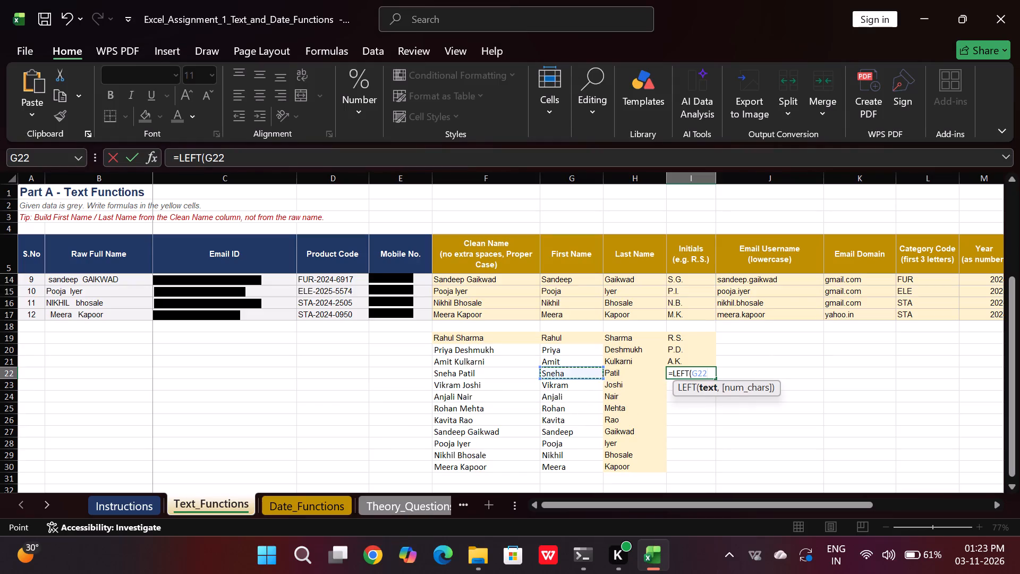
key("comma")
key("1")
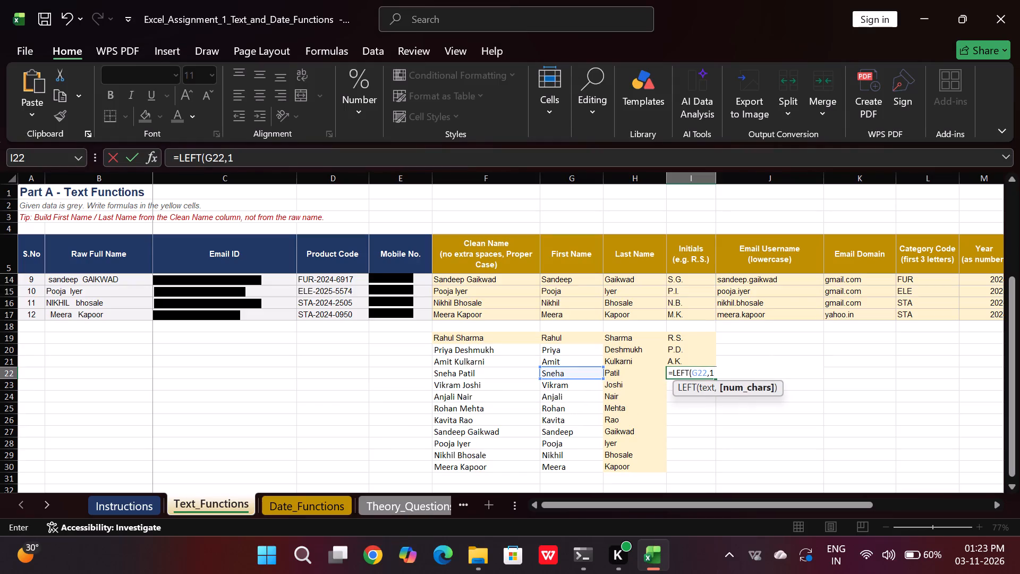
key("shift+parenright")
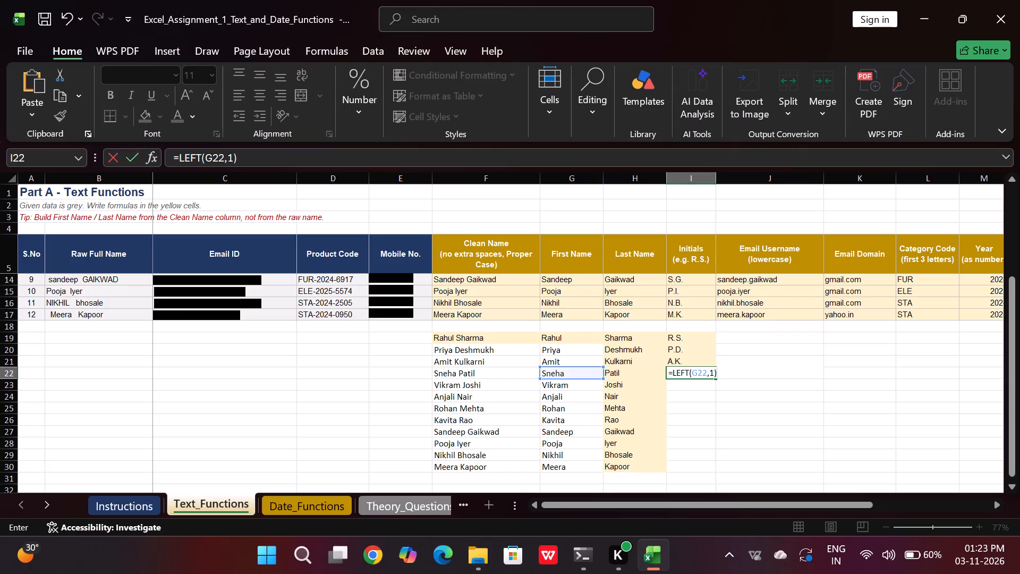
key("shift+ampersand")
key("shift+quotedbl")
key("period")
key("shift+quotedbl")
key("shift+ampersand")
Complete the I22 initials formula by adding LEFT(H22,1)&"." for the last name.
type("lef")
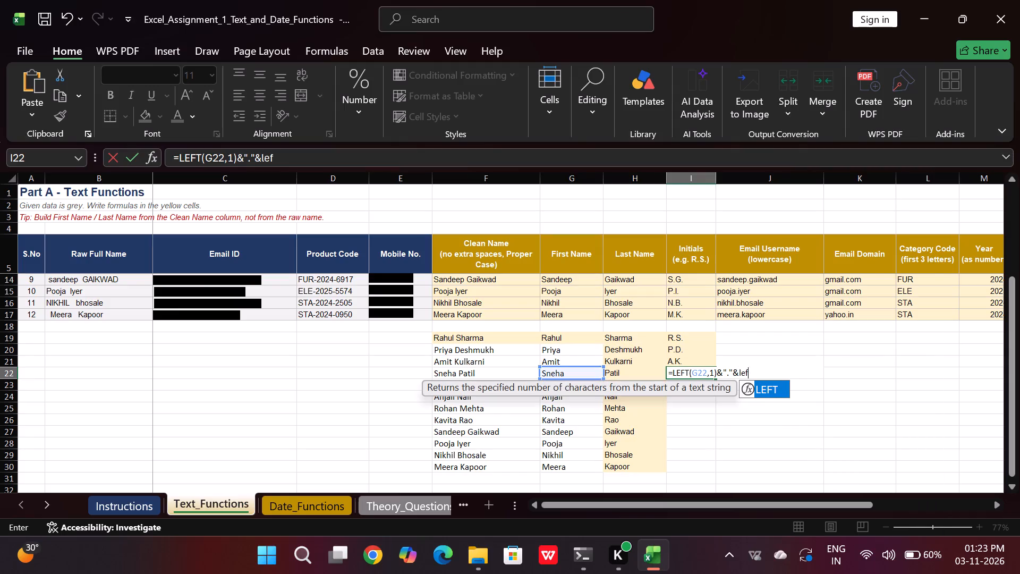
key("t")
double_click(764, 383)
left_click(618, 377)
key("comma")
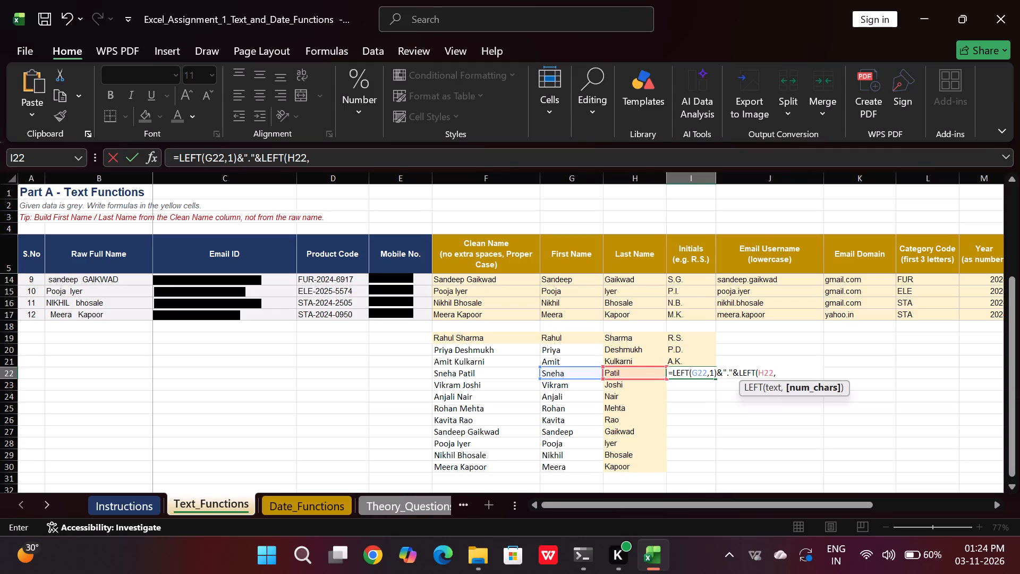
key("1")
key("shift+parenright")
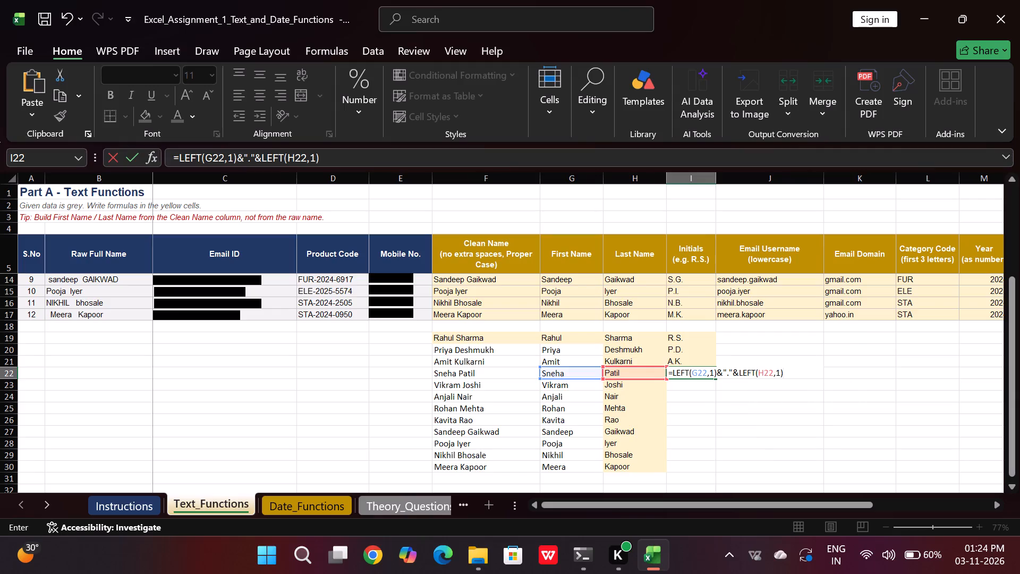
key("shift+ampersand")
key("shift+quotedbl")
type(".\"")
key("Return")
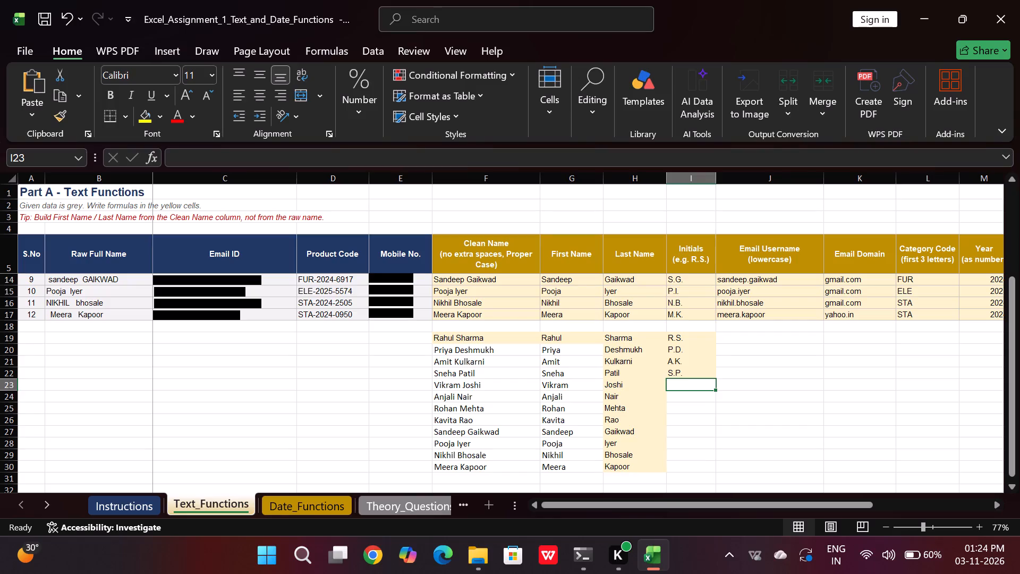
Start the initials formula in I23 with =LEFT(G23,1)&"."& for the first name.
type("=left")
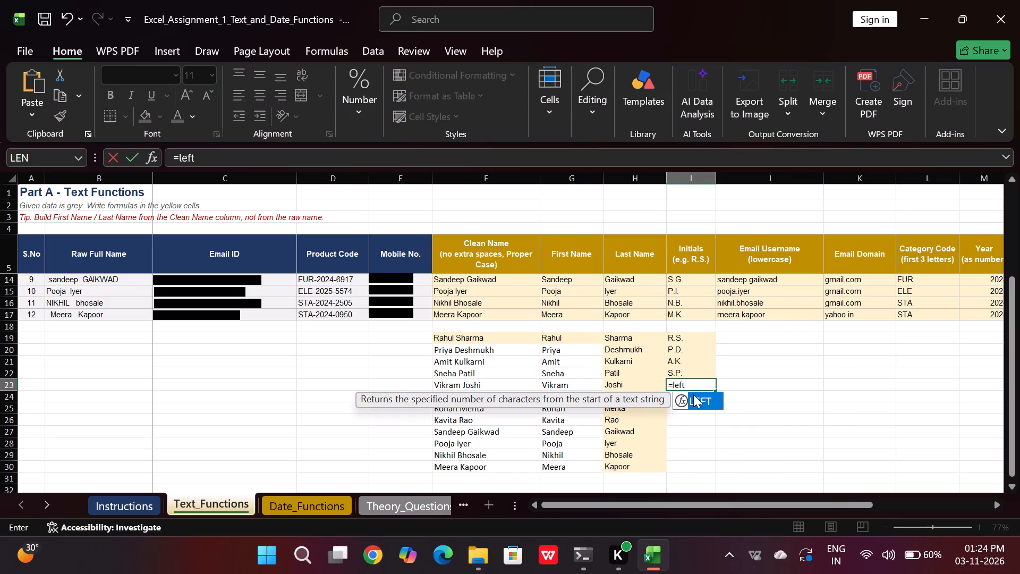
double_click(693, 394)
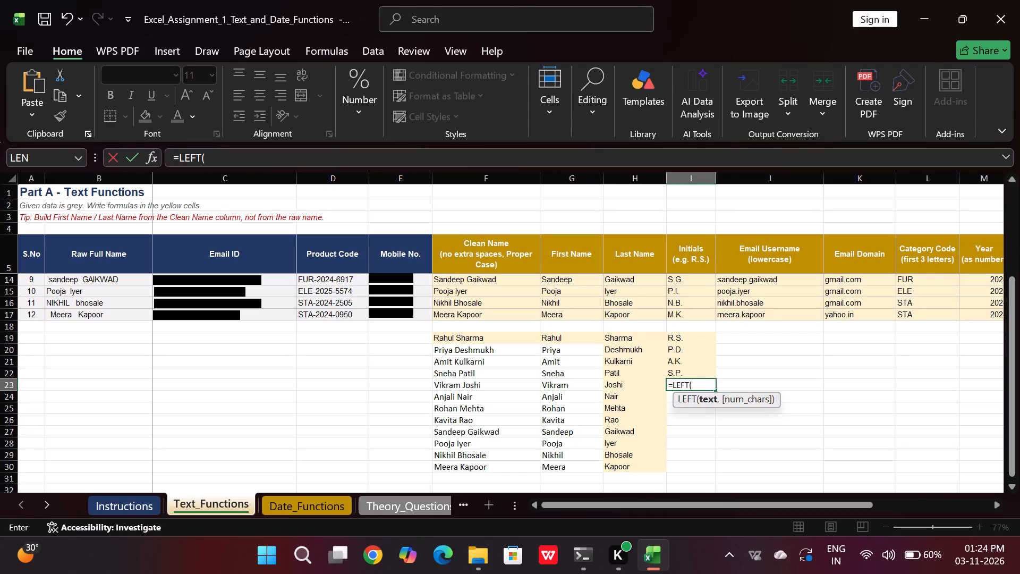
left_click(558, 382)
key("comma")
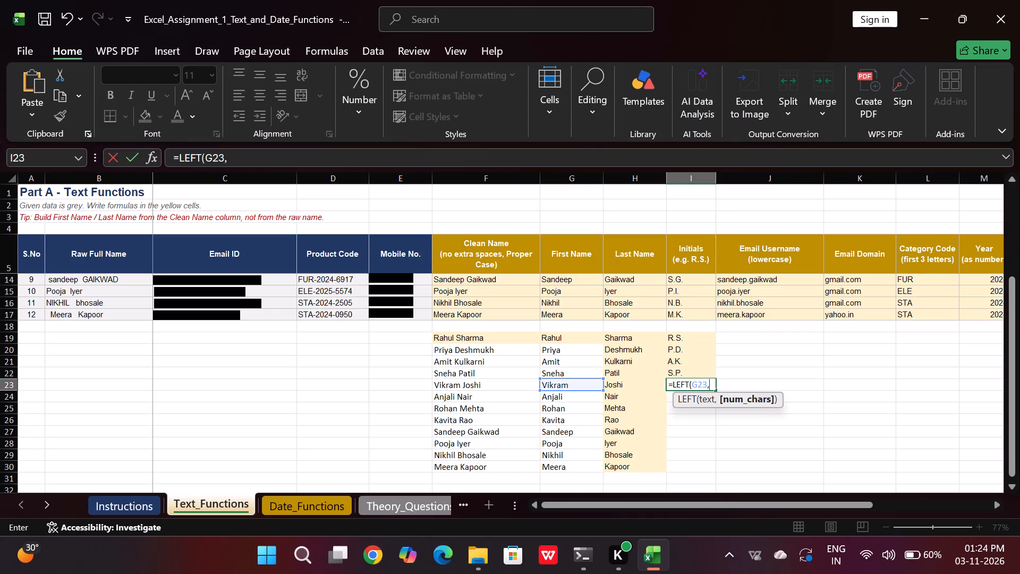
key("1")
key("shift+parenright")
key("shift+ampersand")
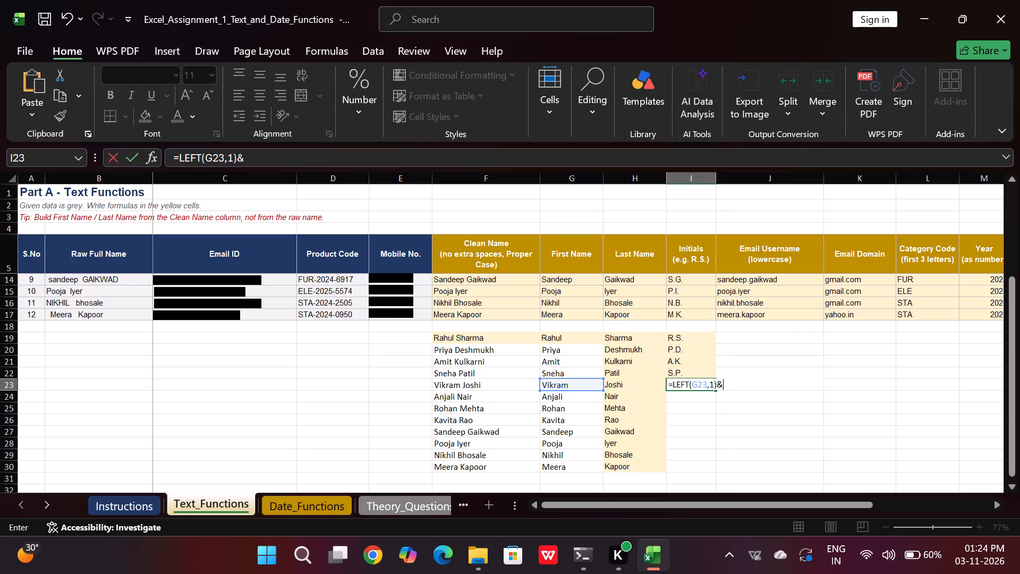
key("shift+quotedbl")
type(".\"")
key("shift+ampersand")
Complete the I23 initials formula by adding LEFT(H23,1)&"." for the last name.
type("le")
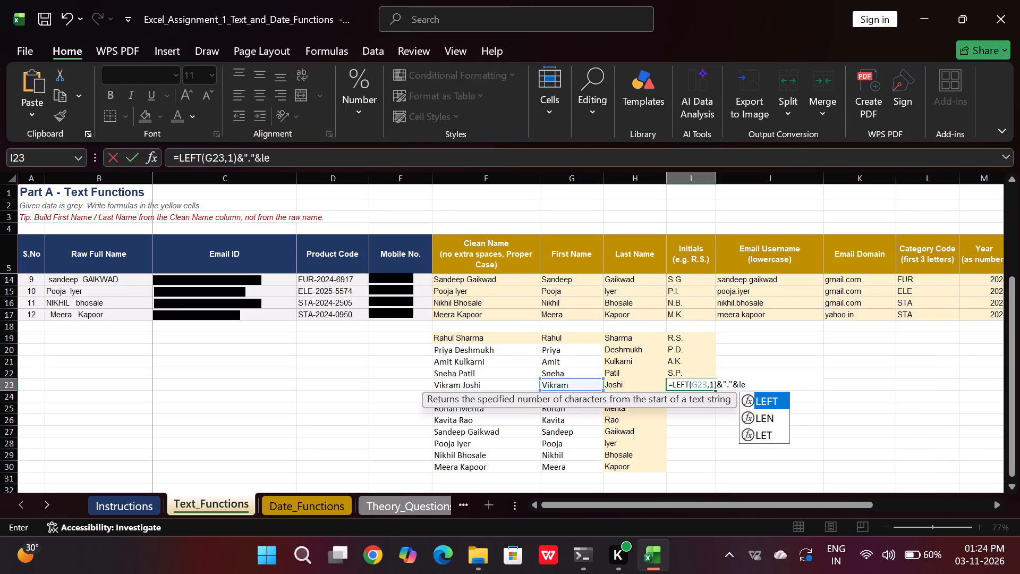
double_click(777, 402)
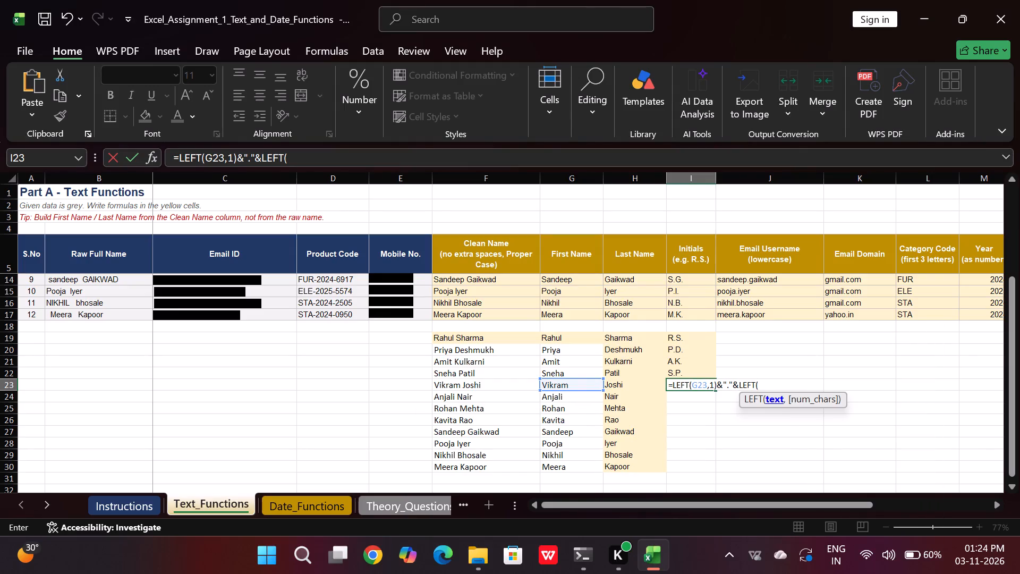
left_click(623, 385)
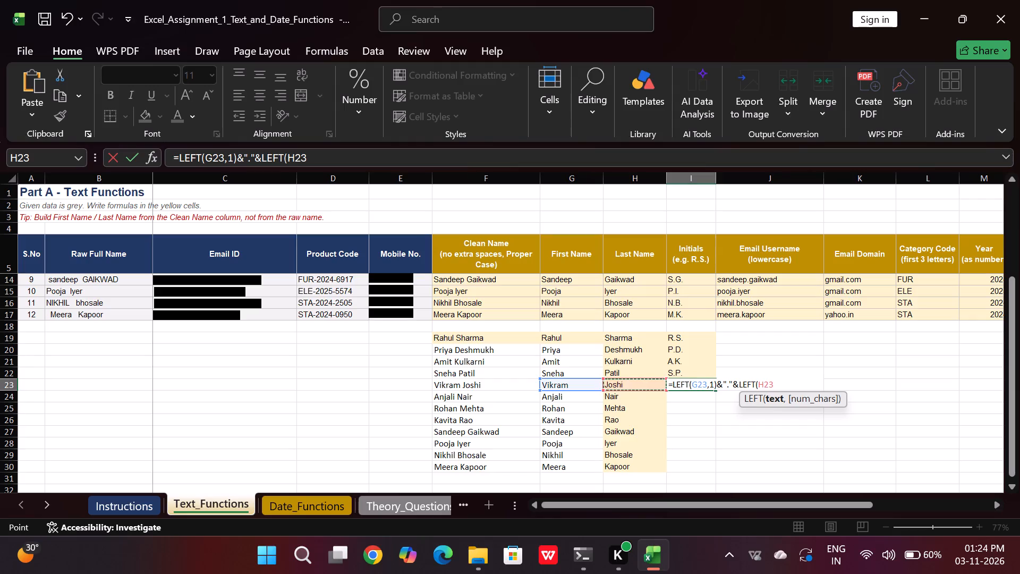
type(",1")
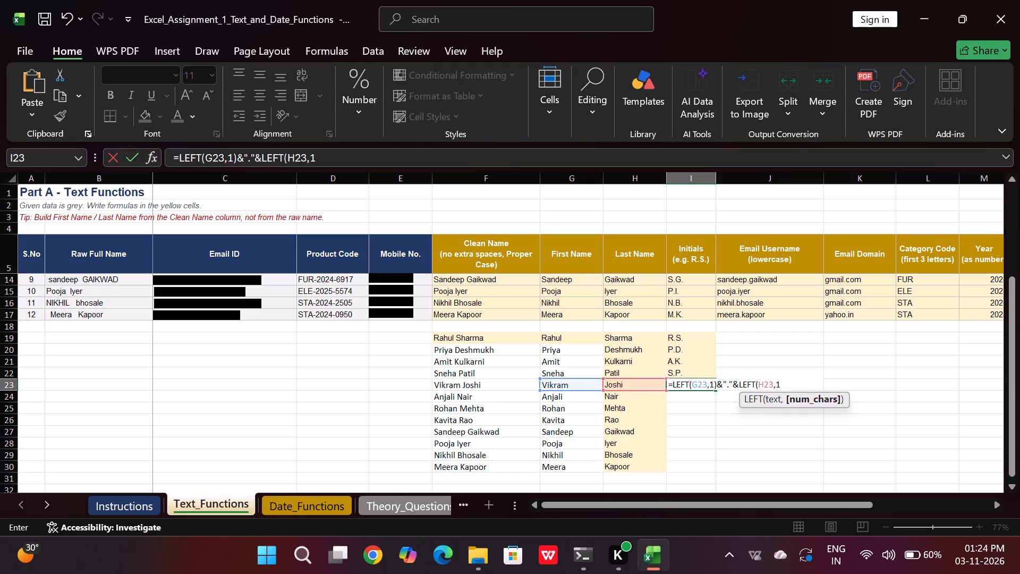
key("shift+parenright")
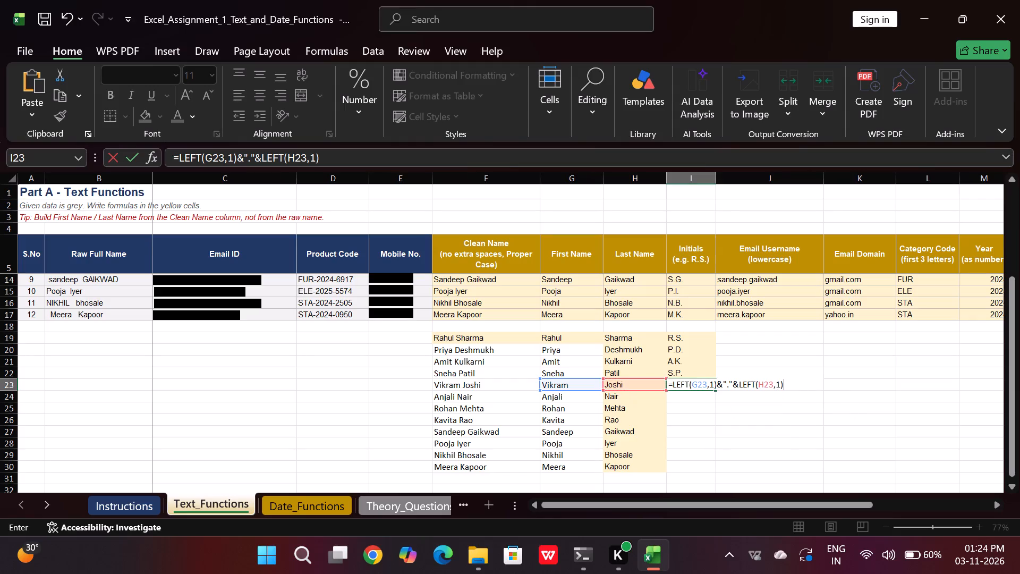
key("shift+quotedbl")
key("period")
key("BackSpace")
key("BackSpace")
key("shift+ampersand")
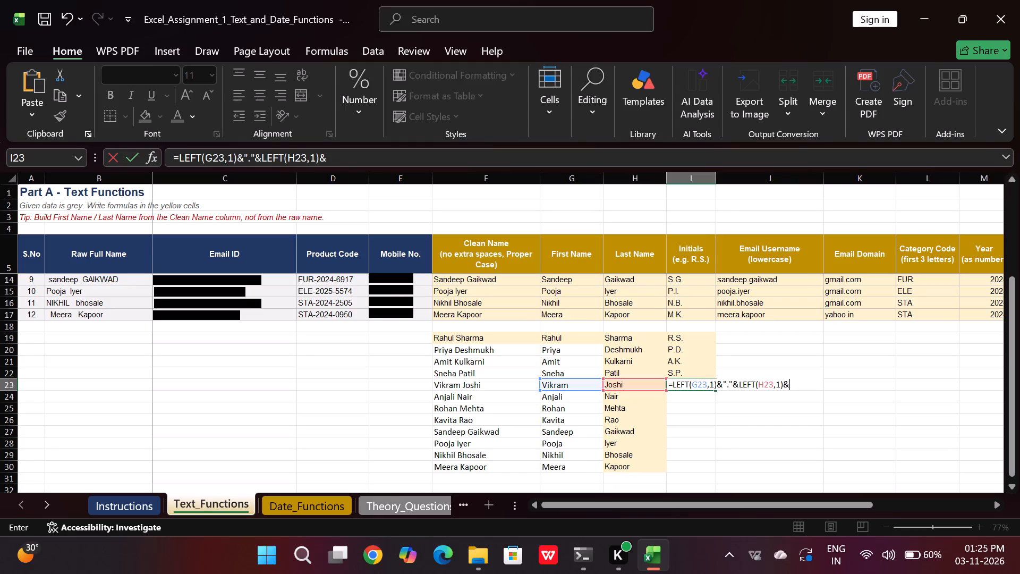
type("\".\"")
key("Return")
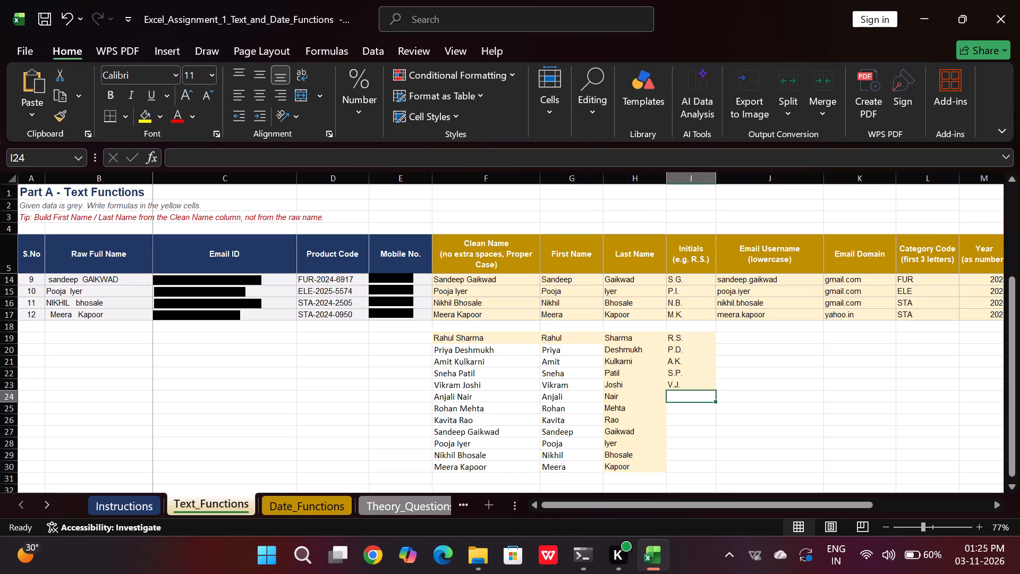
Start the initials formula in I24 with =LEFT(G24,1)&"."& for the first name.
type("=left")
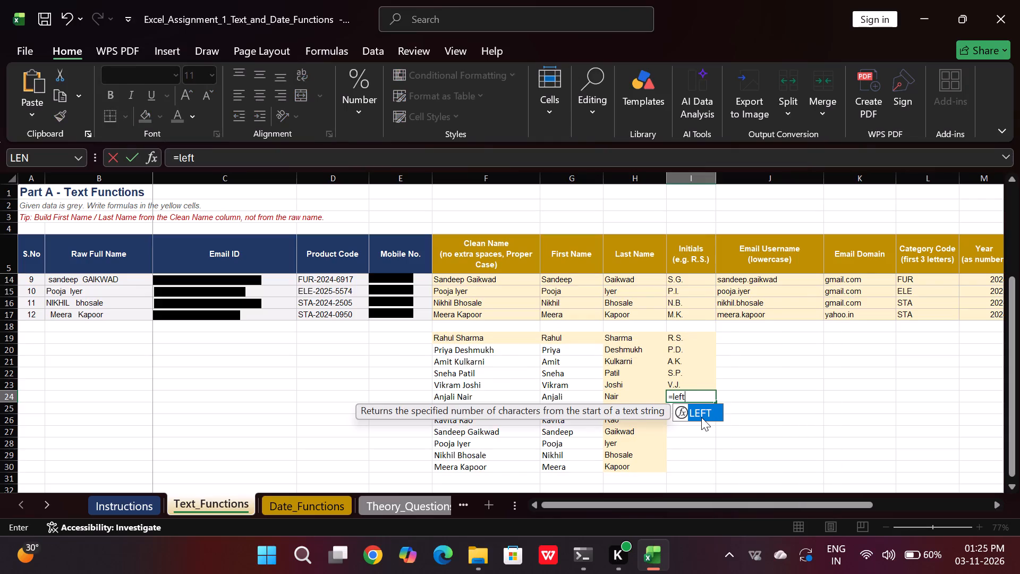
double_click(701, 417)
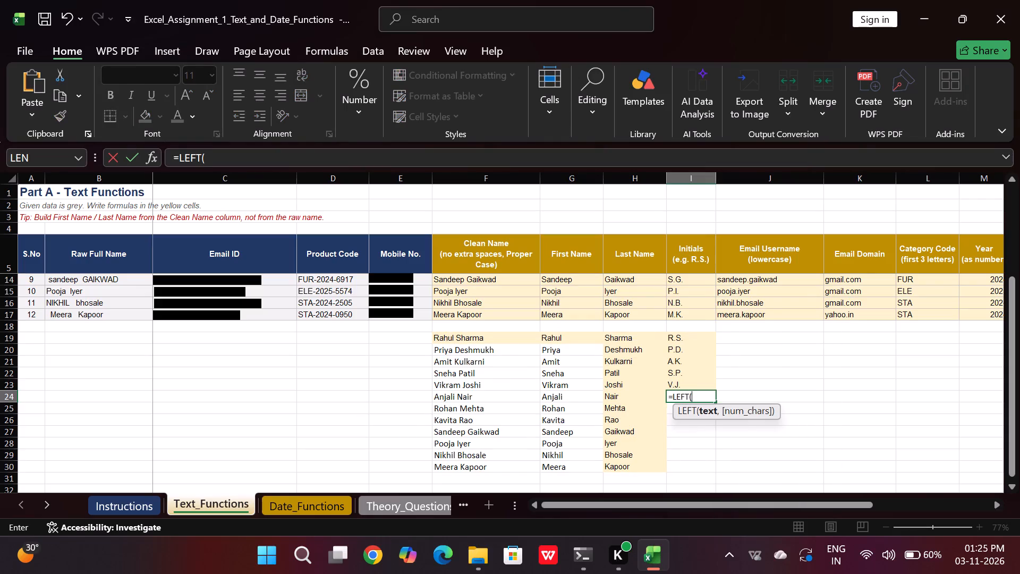
left_click(559, 396)
key("comma")
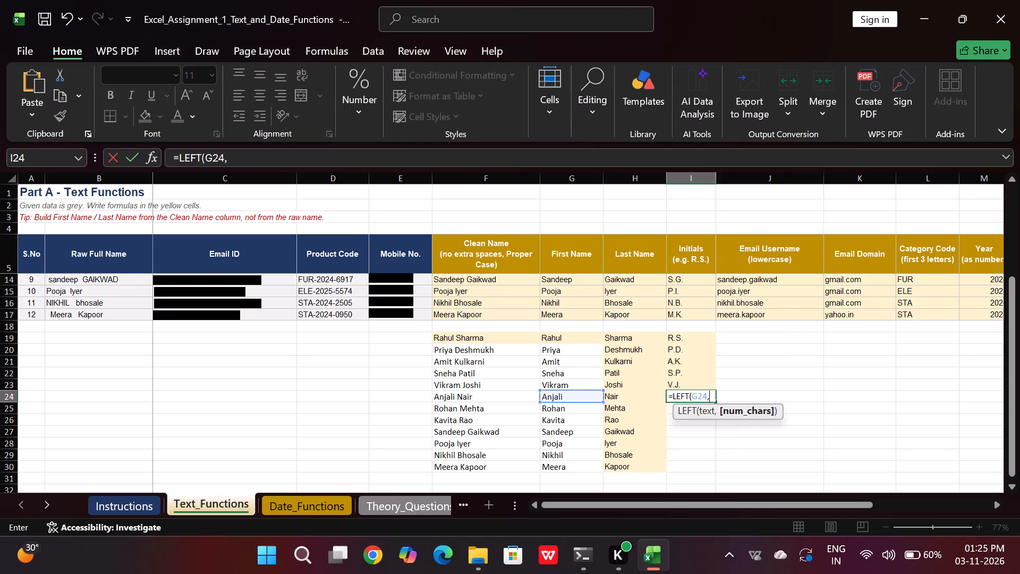
type("1,")
key("BackSpace")
key("shift+parenright")
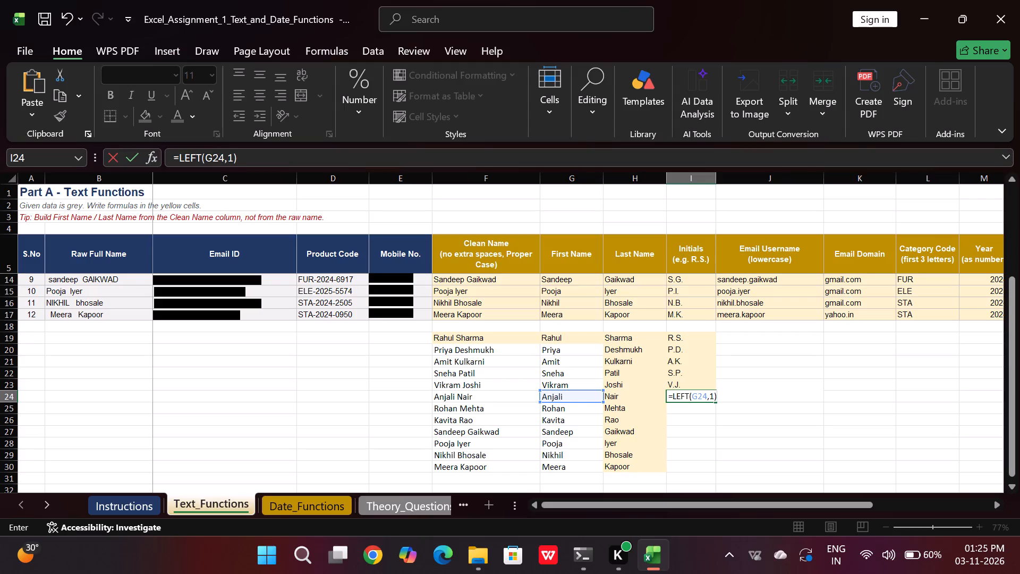
key("shift+ampersand")
key("shift+quotedbl")
key("shift+greater")
key("BackSpace")
key("shift+greater")
key("BackSpace")
key("period")
key("shift+quotedbl")
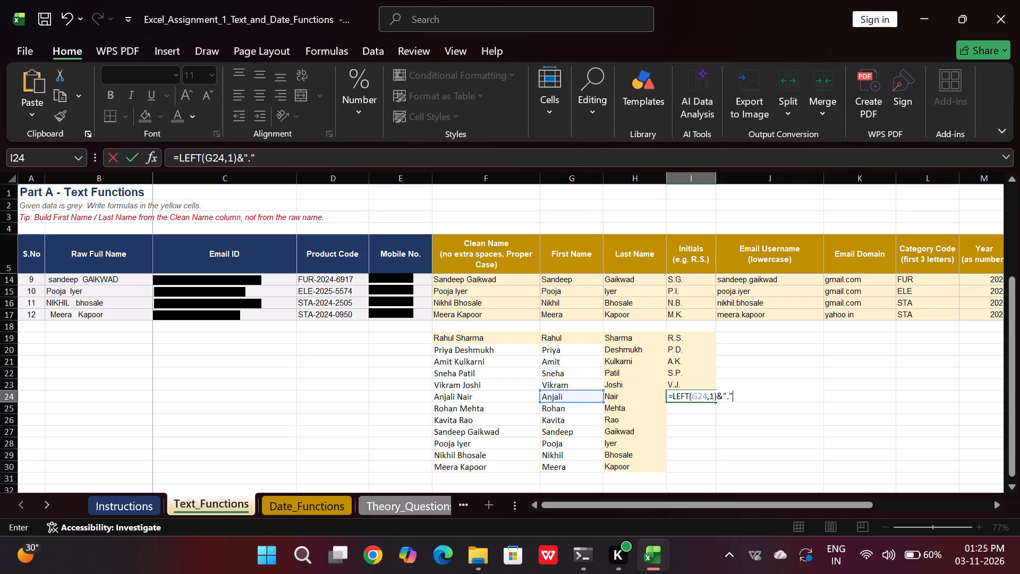
key("shift+ampersand")
Complete the I24 initials formula by adding LEFT(H24,1)&"." for the last name.
type("left")
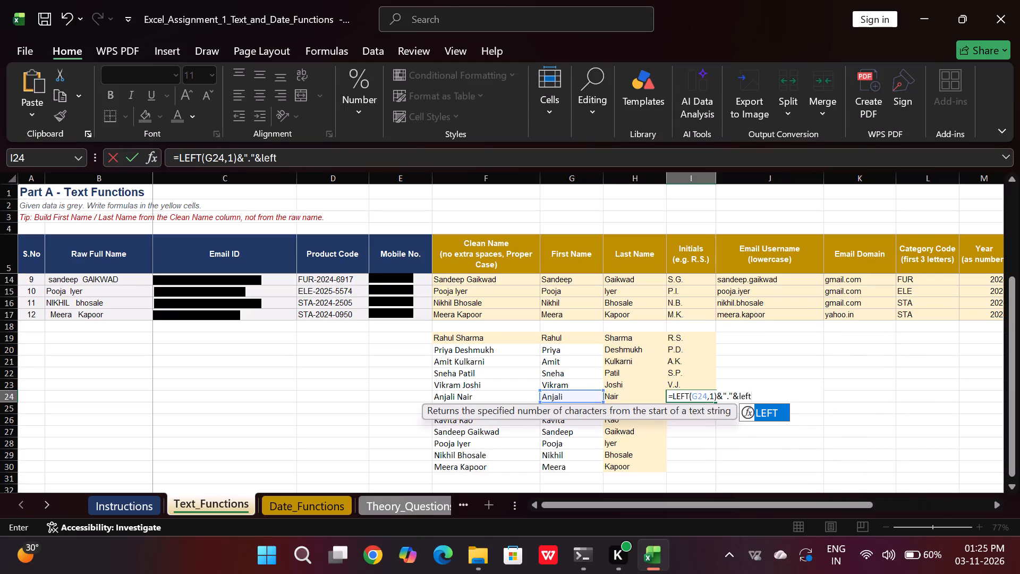
double_click(778, 408)
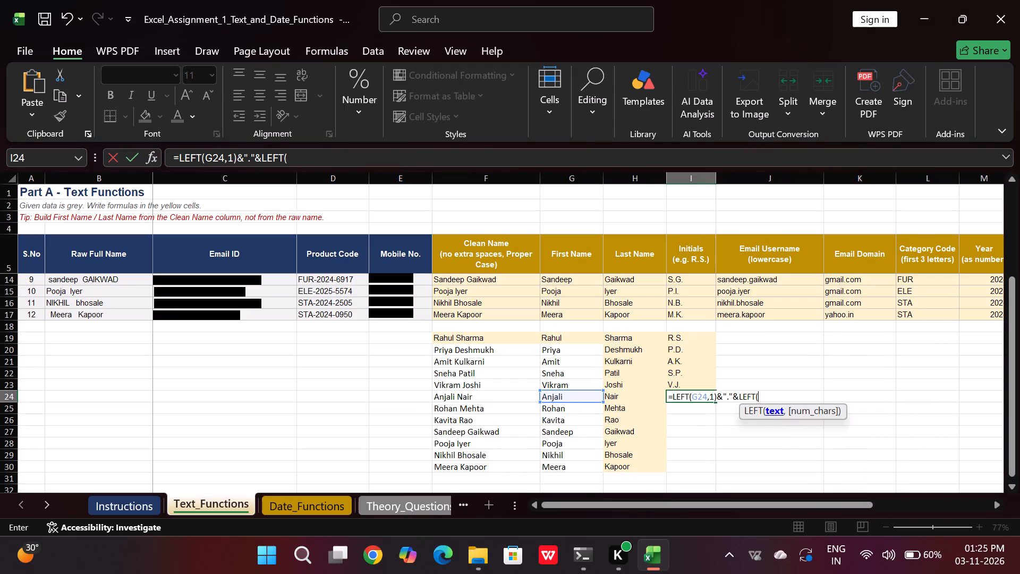
left_click(625, 398)
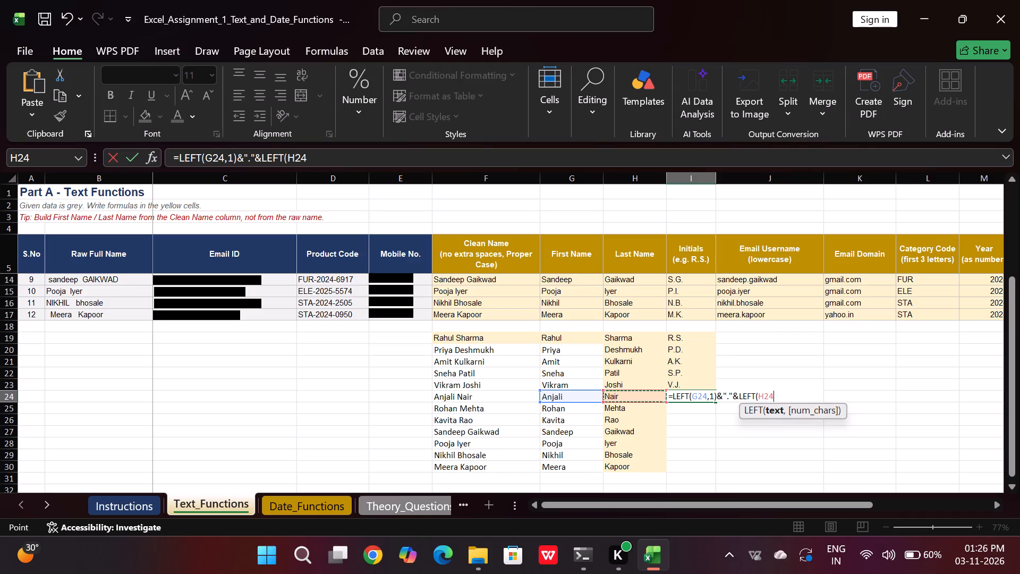
key("comma")
key("1")
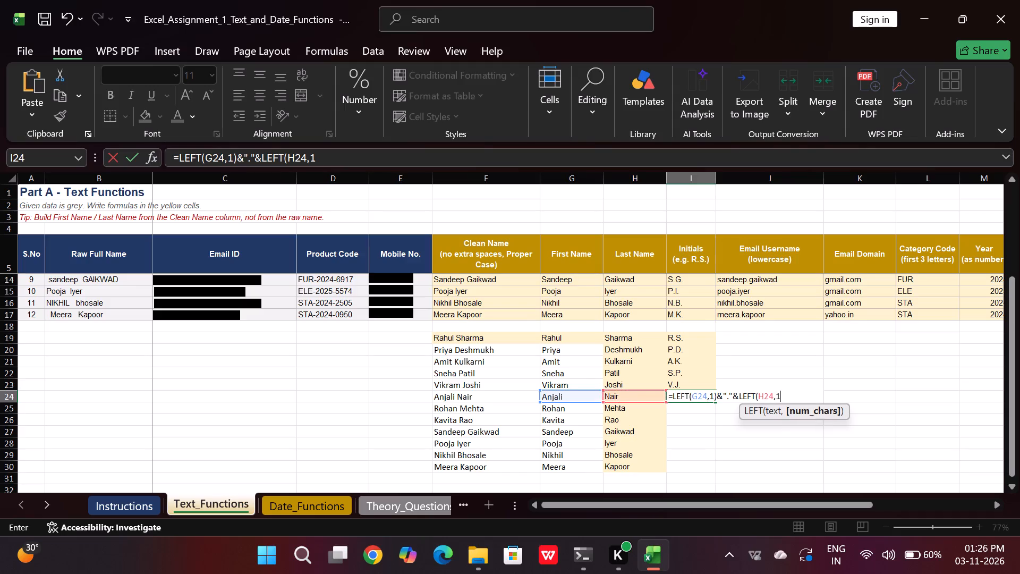
key("shift+parenright")
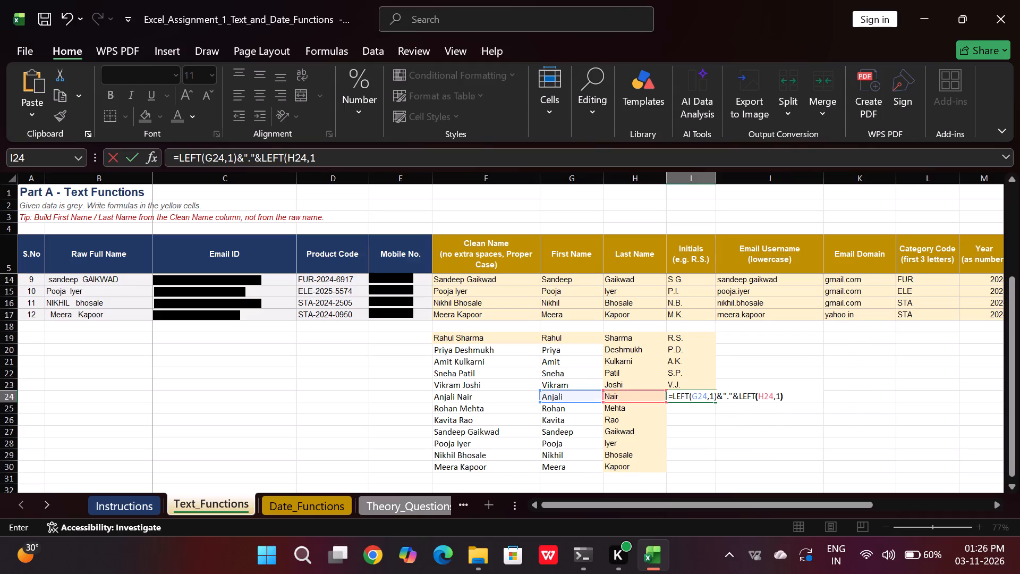
key("shift+ampersand")
key("shift+quotedbl")
type(".\"")
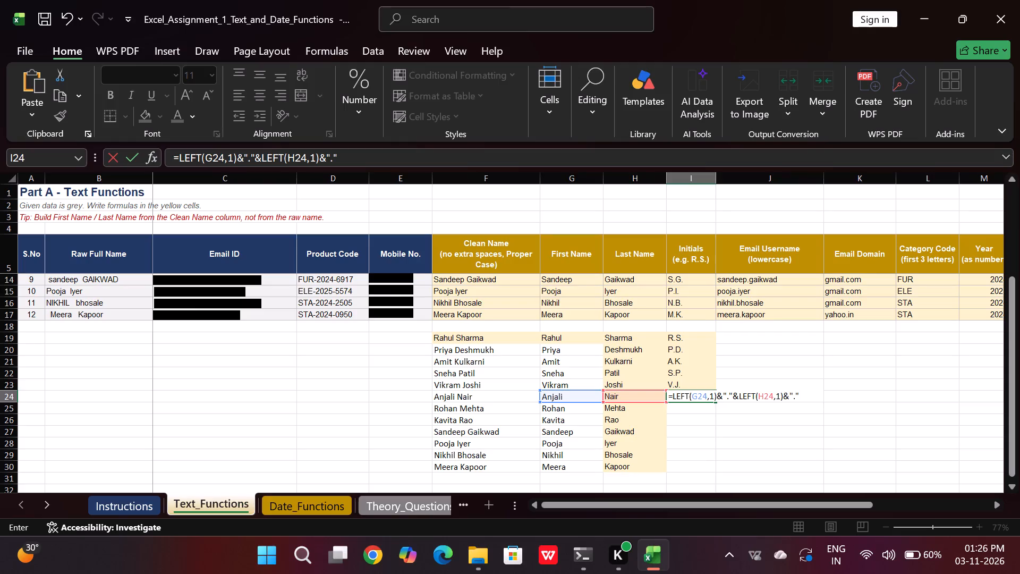
key("Return")
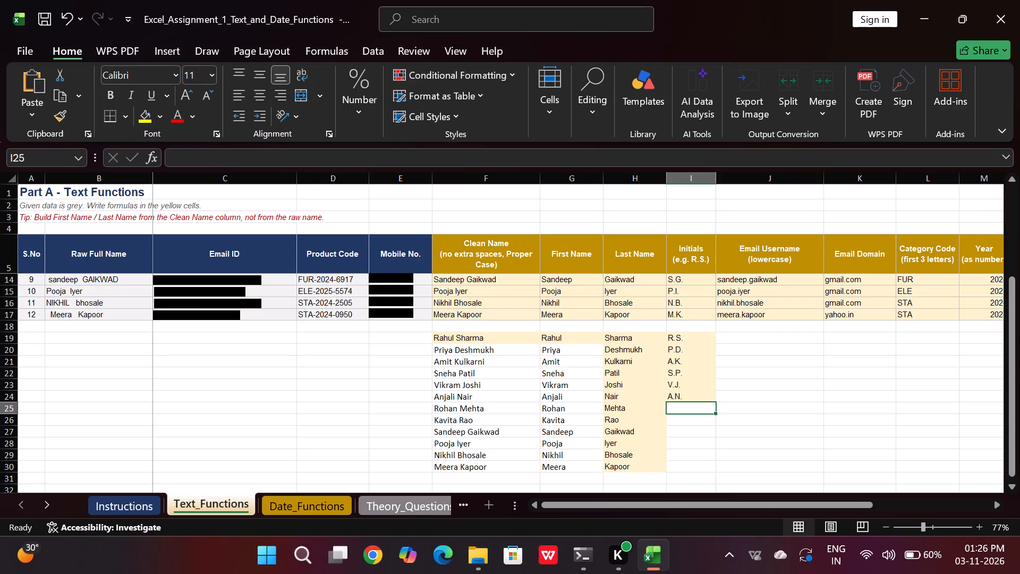
Start the initials formula in I25 with =LEFT(G25,1)&"."& for the first name.
key("equal")
type("left")
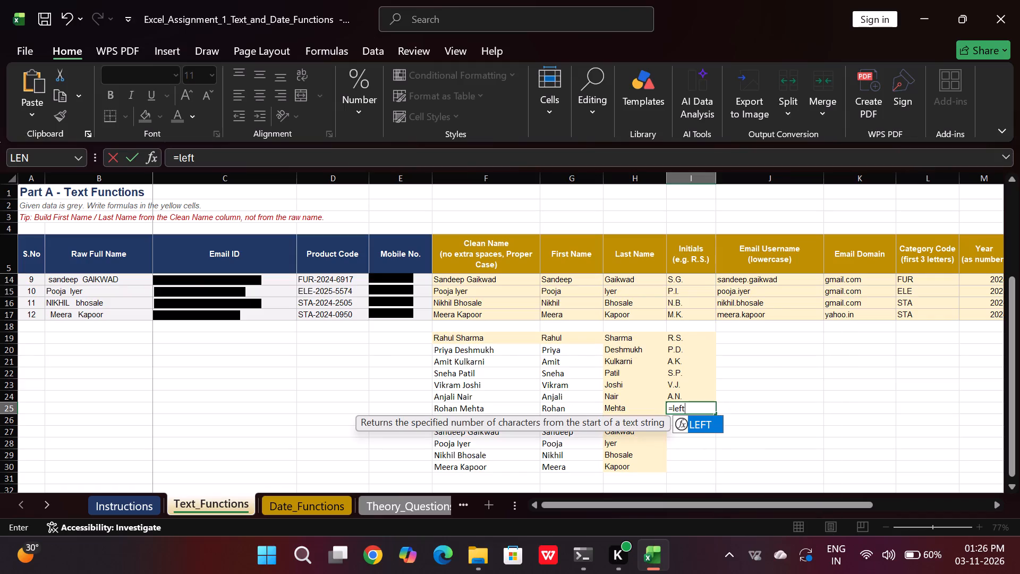
double_click(711, 423)
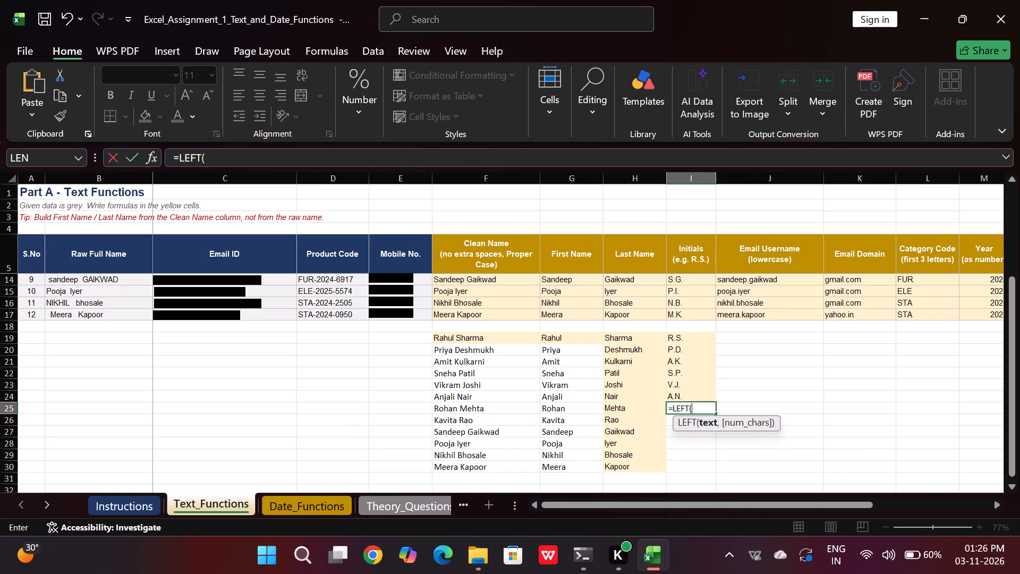
left_click(591, 408)
key("comma")
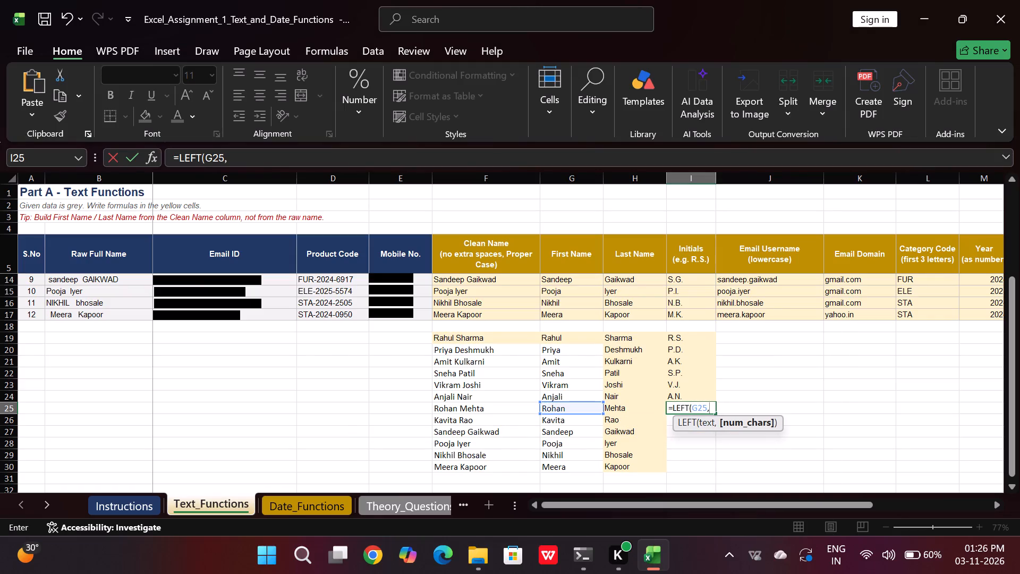
key("1")
key("shift+parenright")
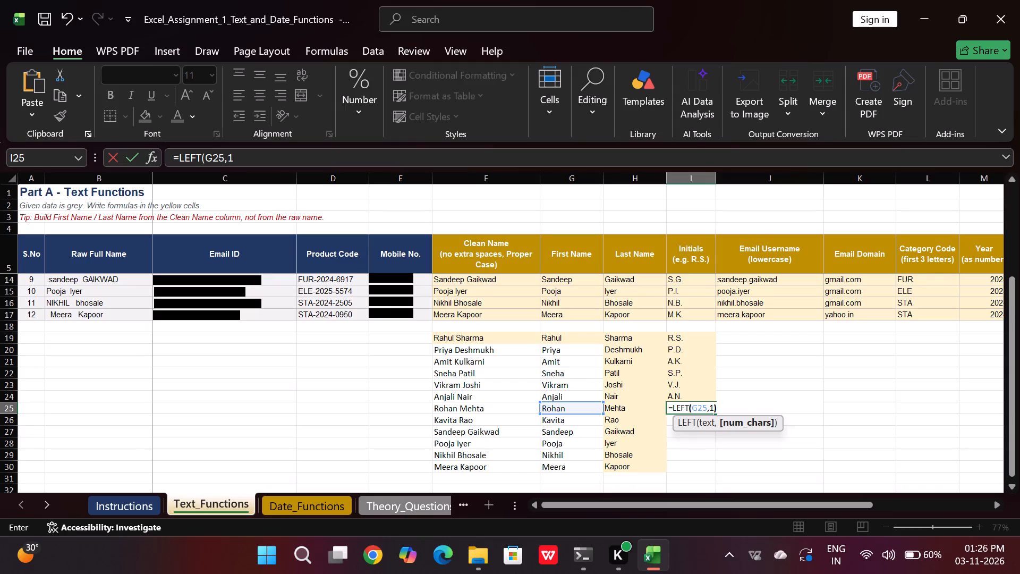
key("shift+ampersand")
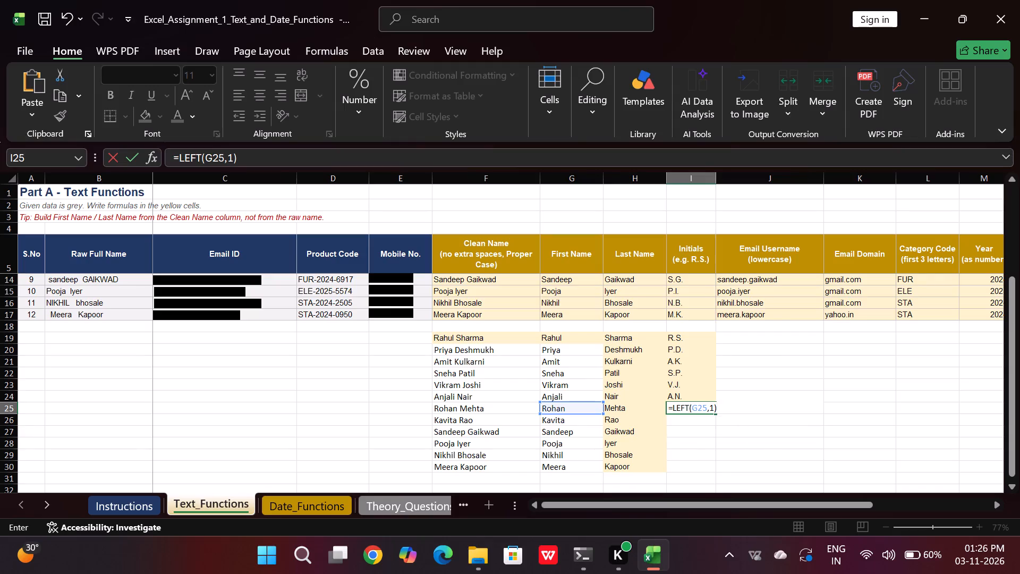
key("shift+quotedbl")
type(".\"")
key("shift+ampersand")
Complete the I25 initials formula by adding LEFT(H25,1)&"." for the last name.
key("shift+l")
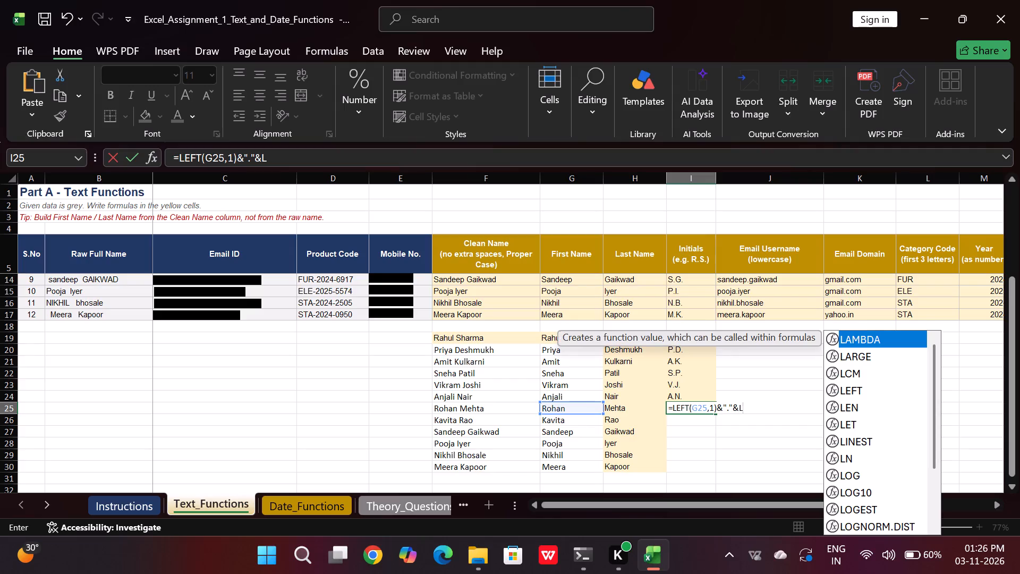
type("eft")
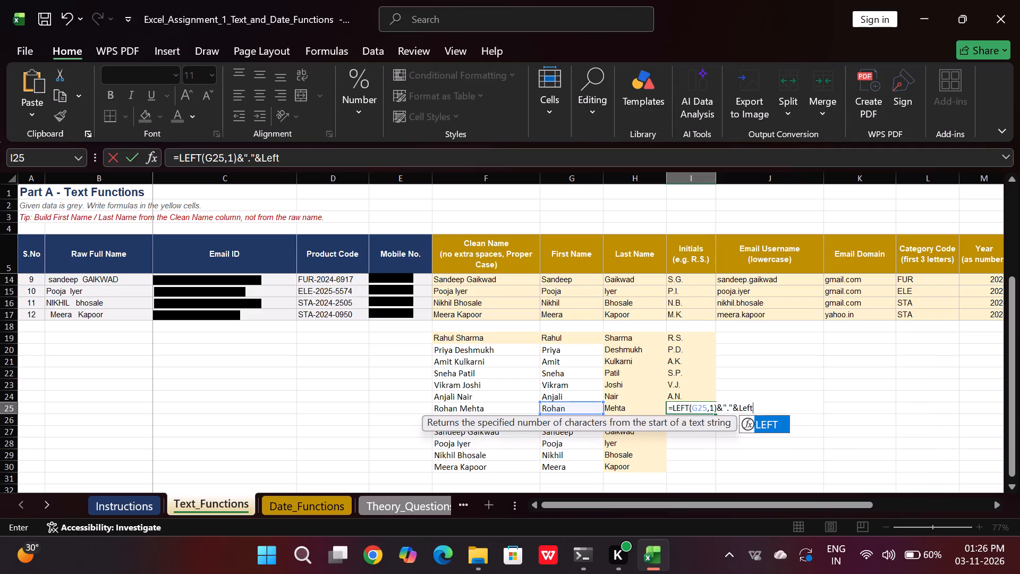
double_click(772, 426)
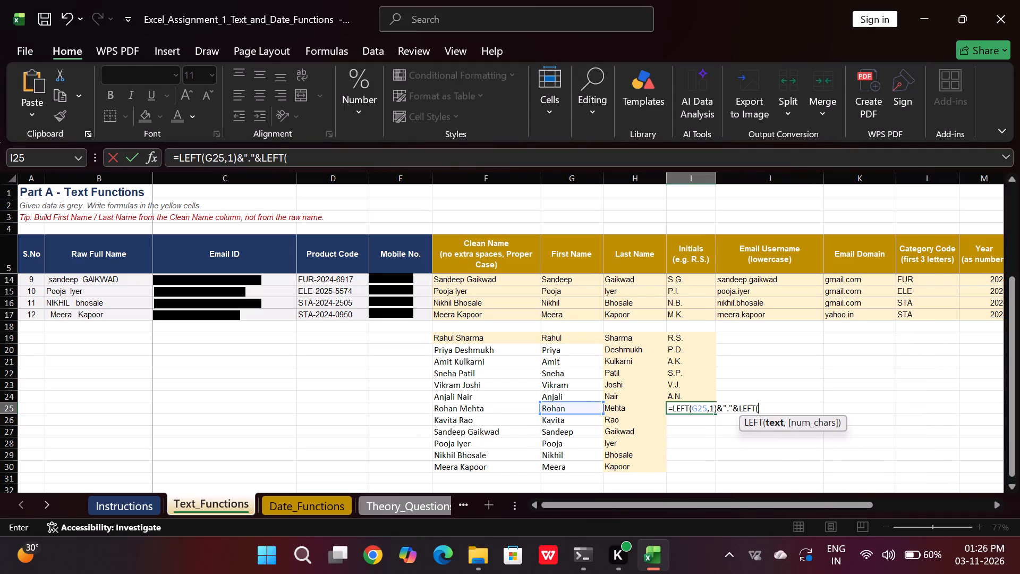
left_click(615, 412)
key("comma")
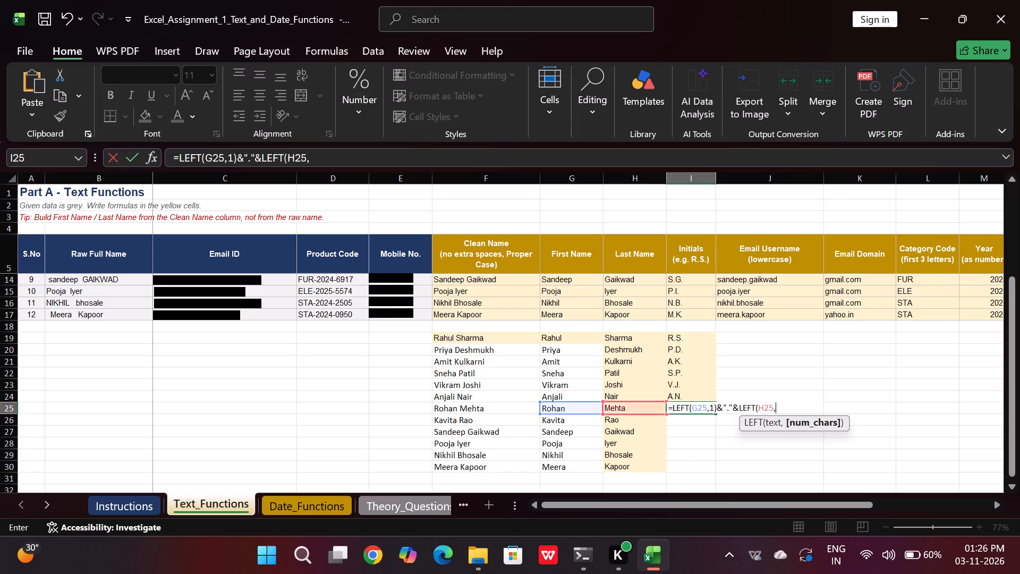
key("1")
key("shift+parenright")
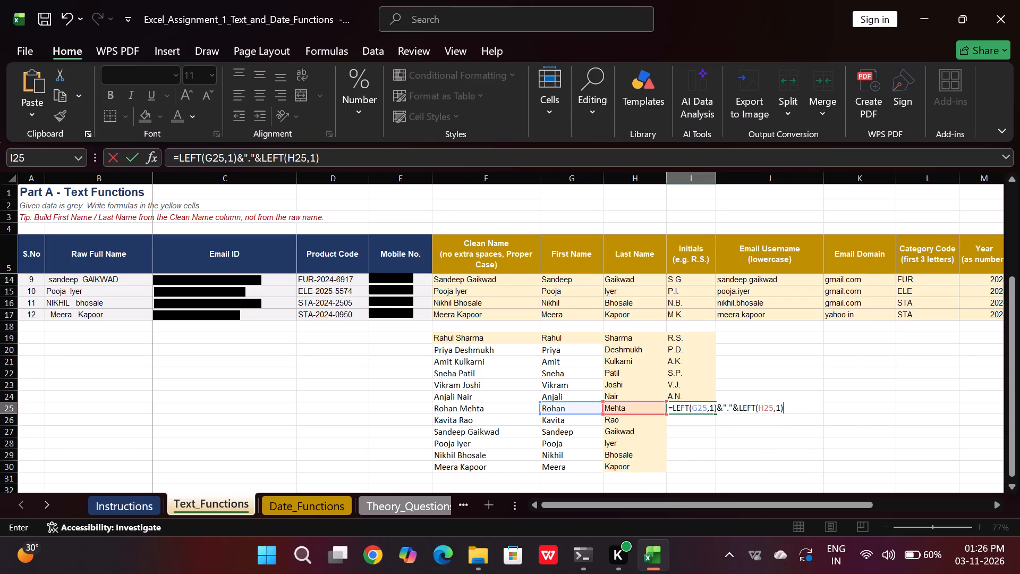
key("shift+ampersand")
key("shift+quotedbl")
key("period")
key("shift+quotedbl")
key("Return")
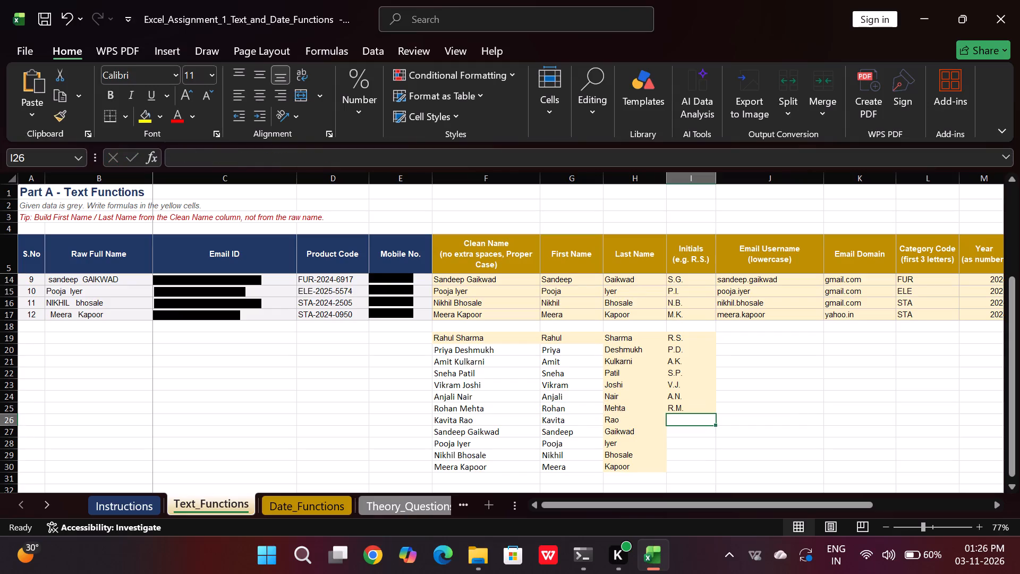
Start the initials formula in I26 with =LEFT(G26,1)&"." for the first name.
key("equal")
type("left")
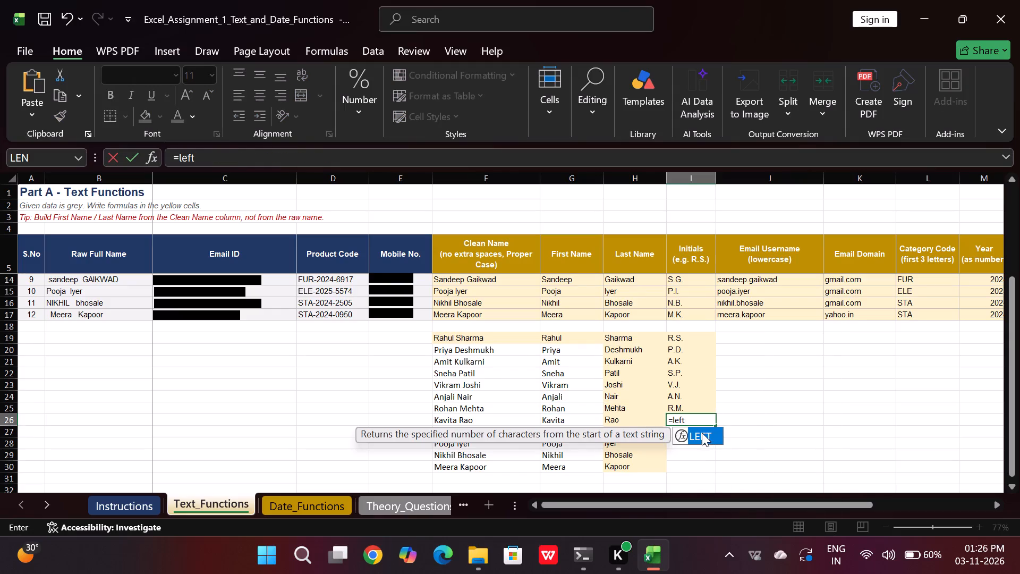
double_click(702, 433)
left_click(568, 422)
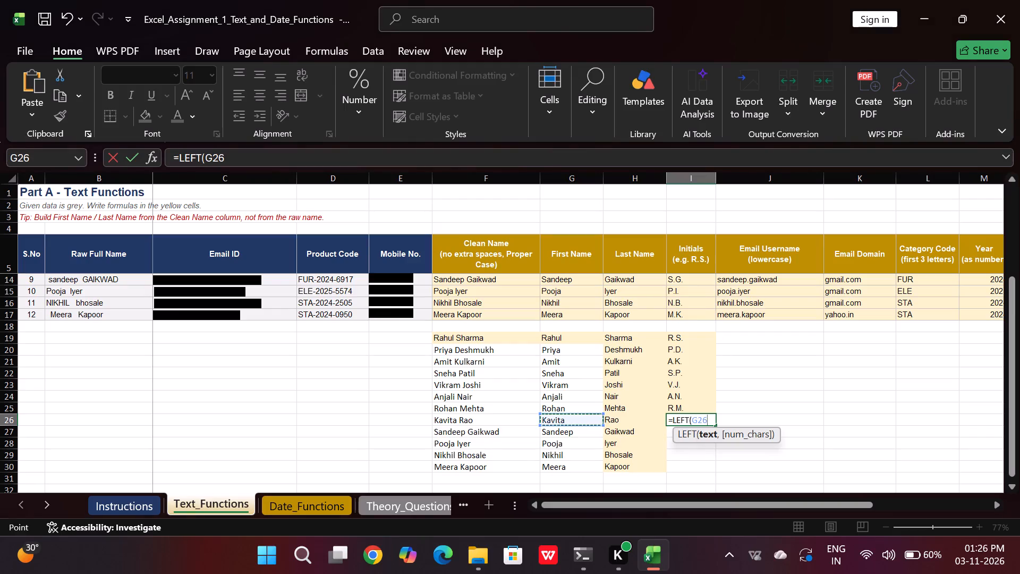
key("comma")
key("1")
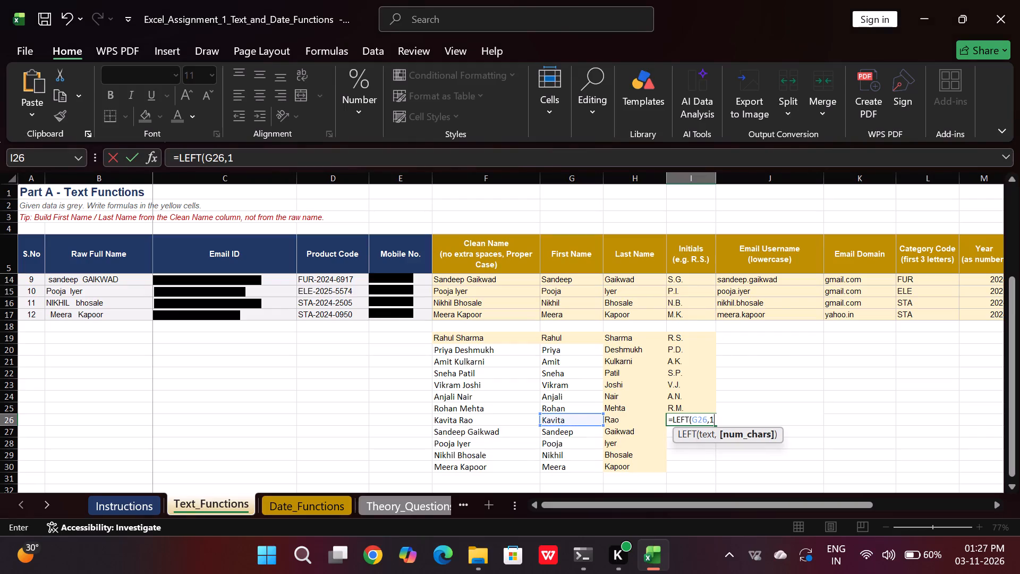
key("shift+parenright")
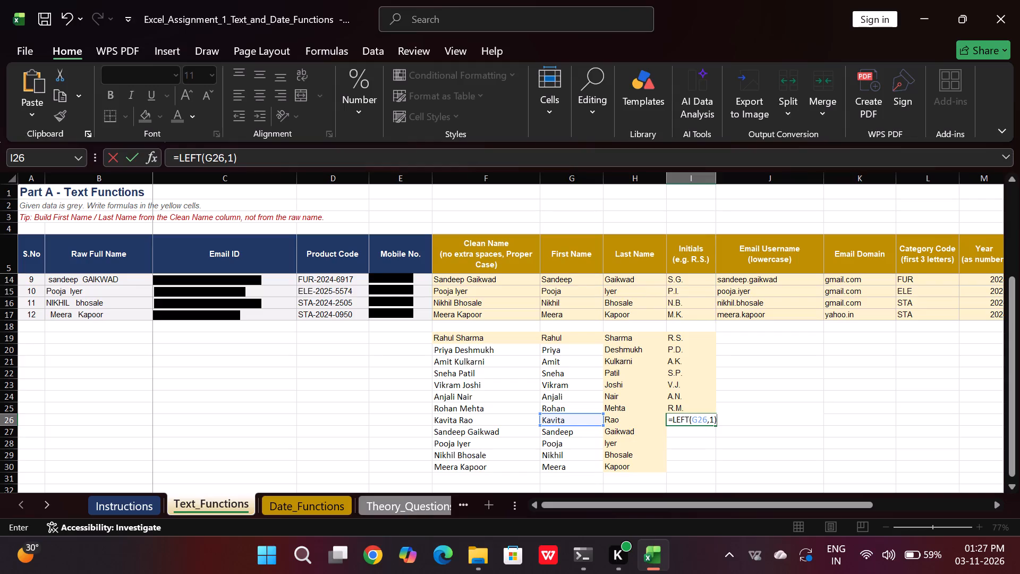
key("shift+ampersand")
key("shift+quotedbl")
type(".\",")
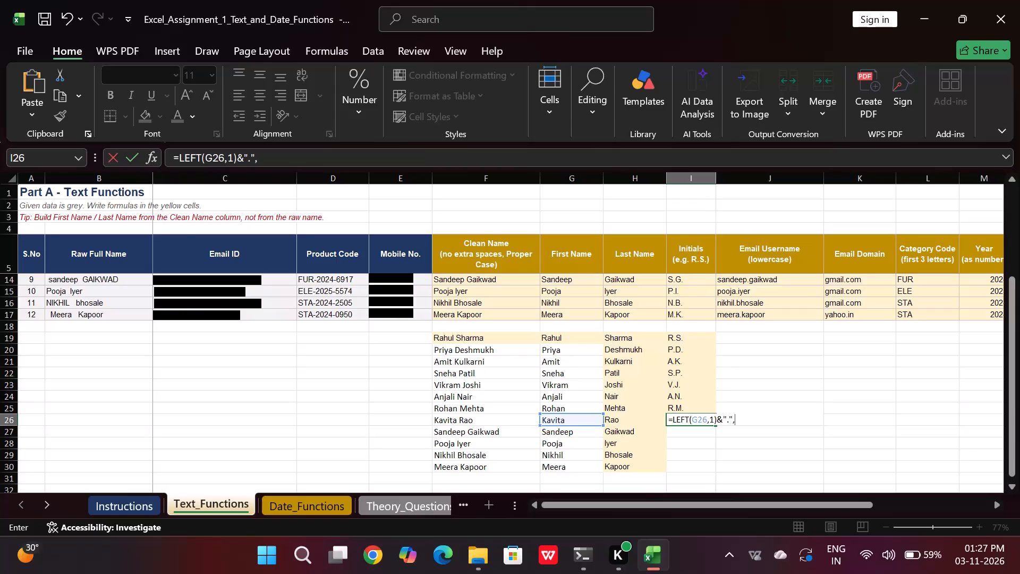
key("BackSpace")
Complete the I26 initials formula by adding &LEFT(H26,1)&"." for the last name.
type("&left")
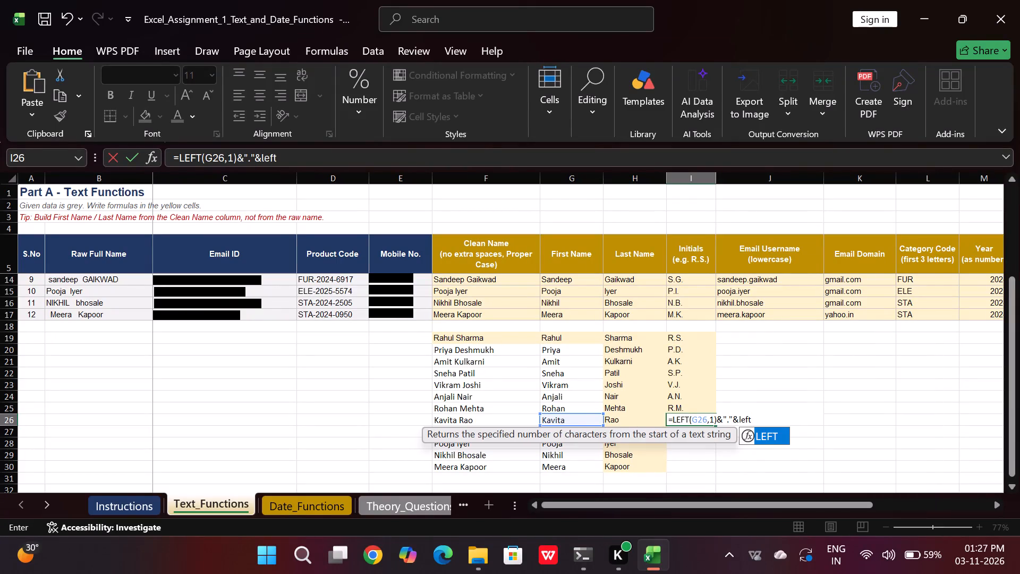
double_click(764, 430)
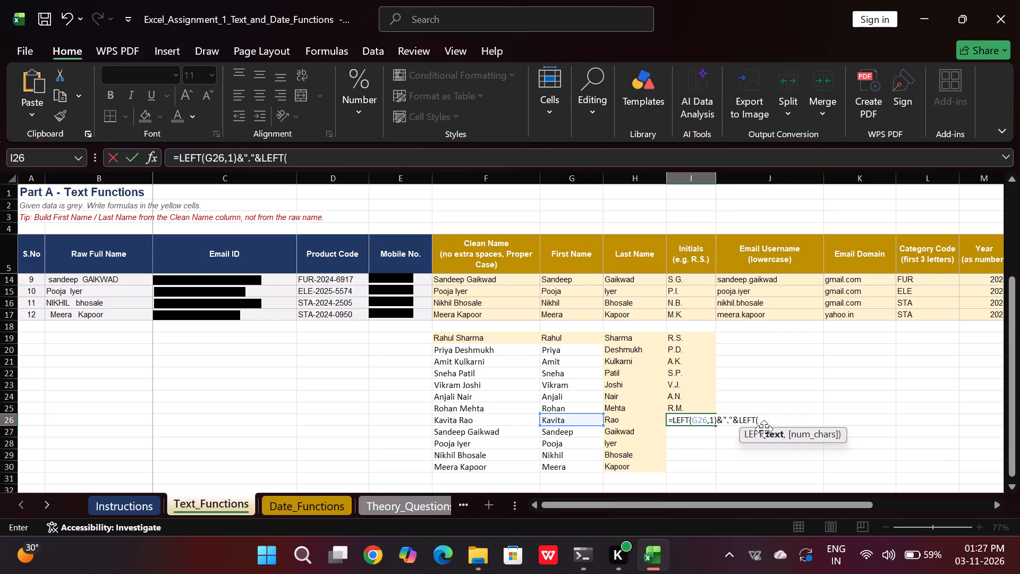
left_click(619, 418)
key("comma")
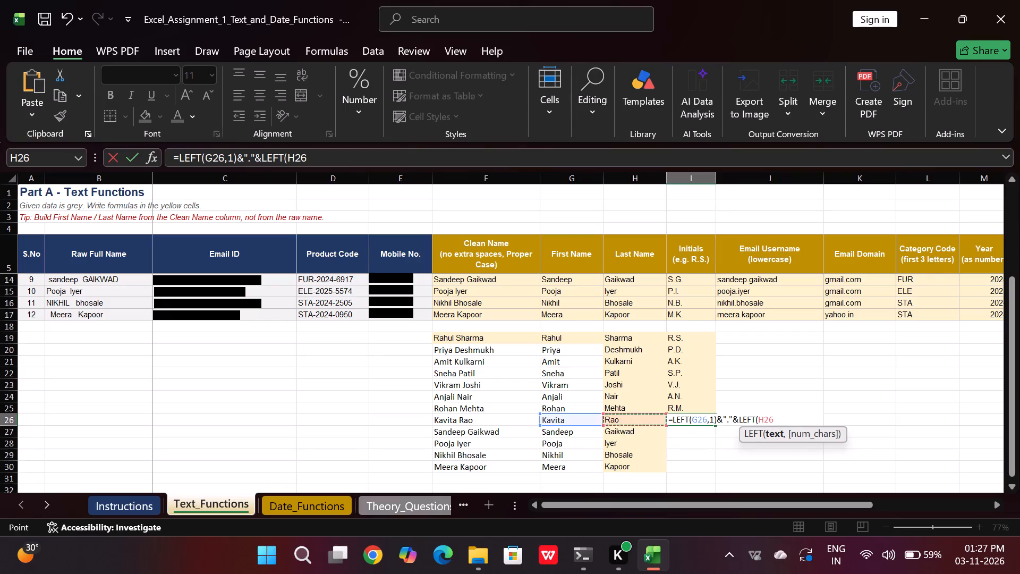
key("1")
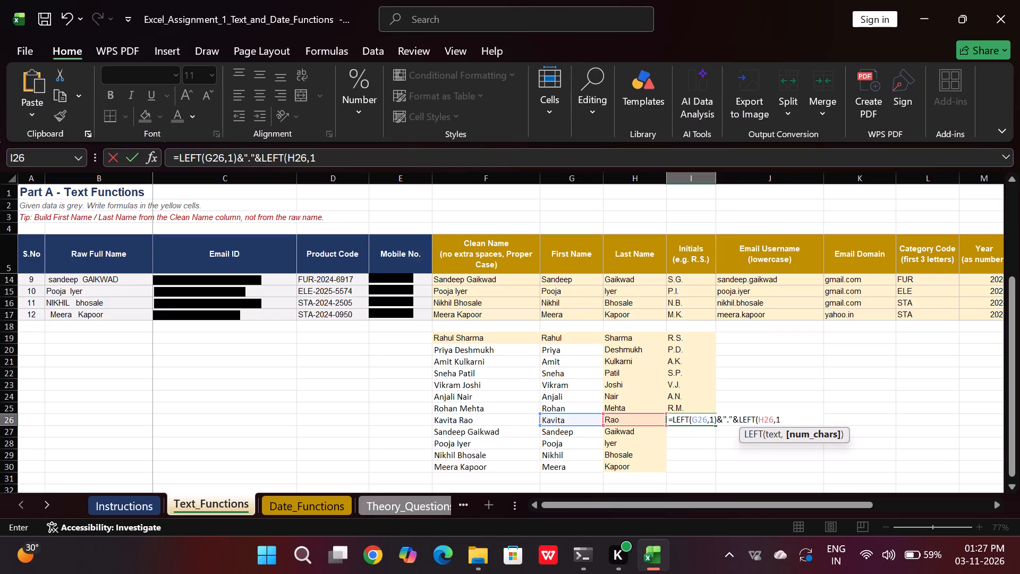
key("shift+parenright")
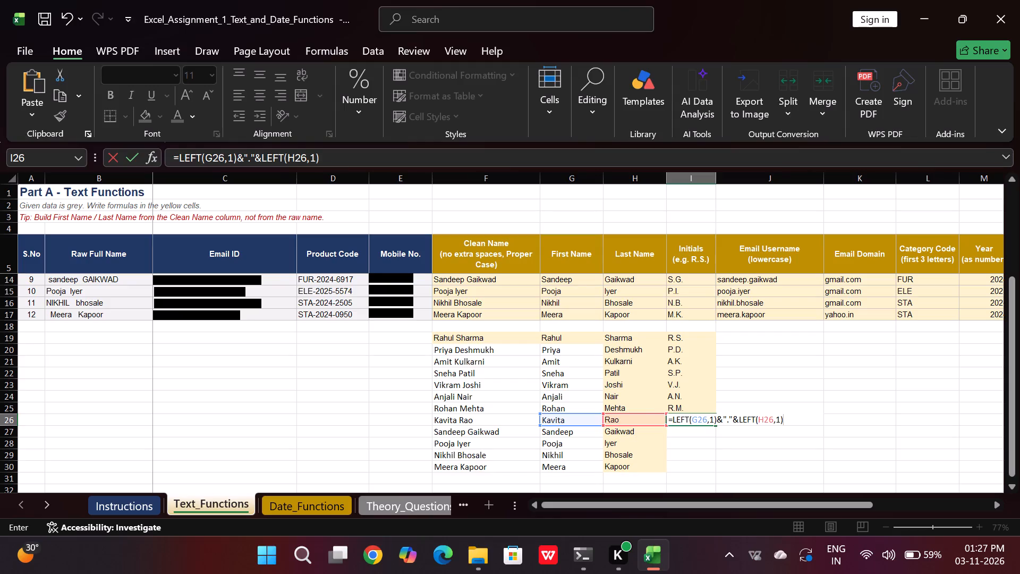
type("&\"")
type(".\"")
key("Return")
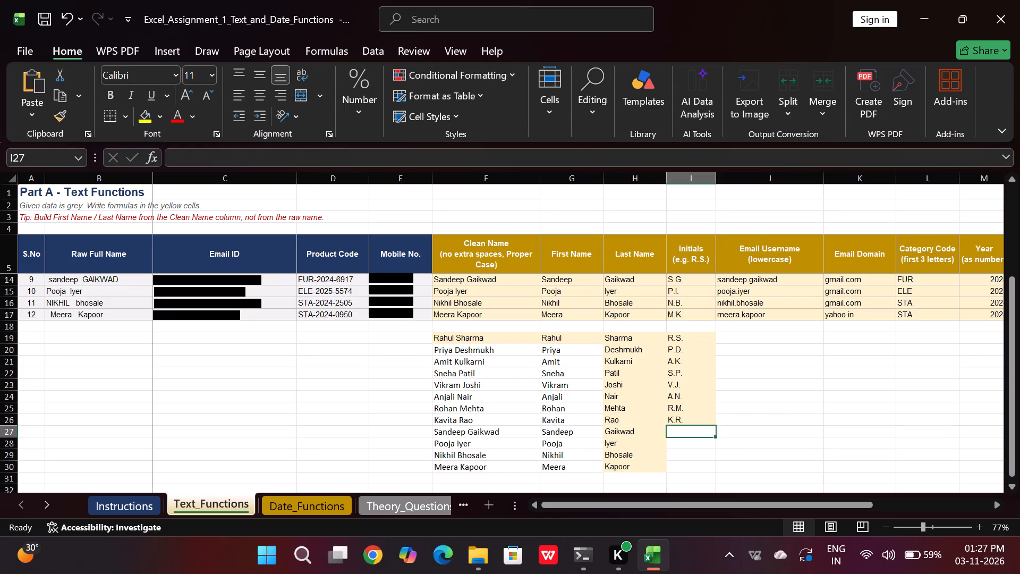
Start the initials formula in I27 with =LEFT(G27,1)&"."& for the first name.
key("equal")
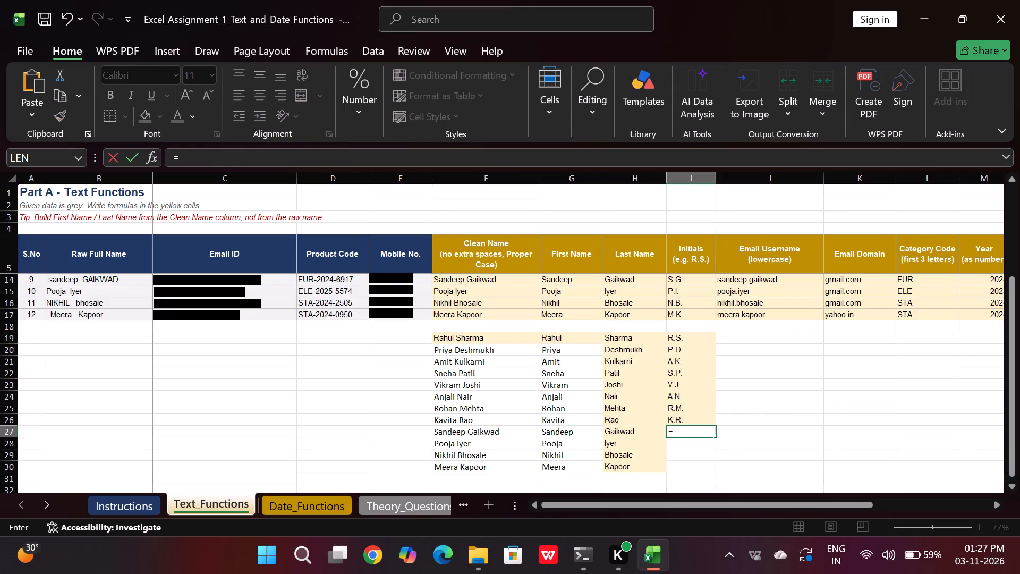
type("left")
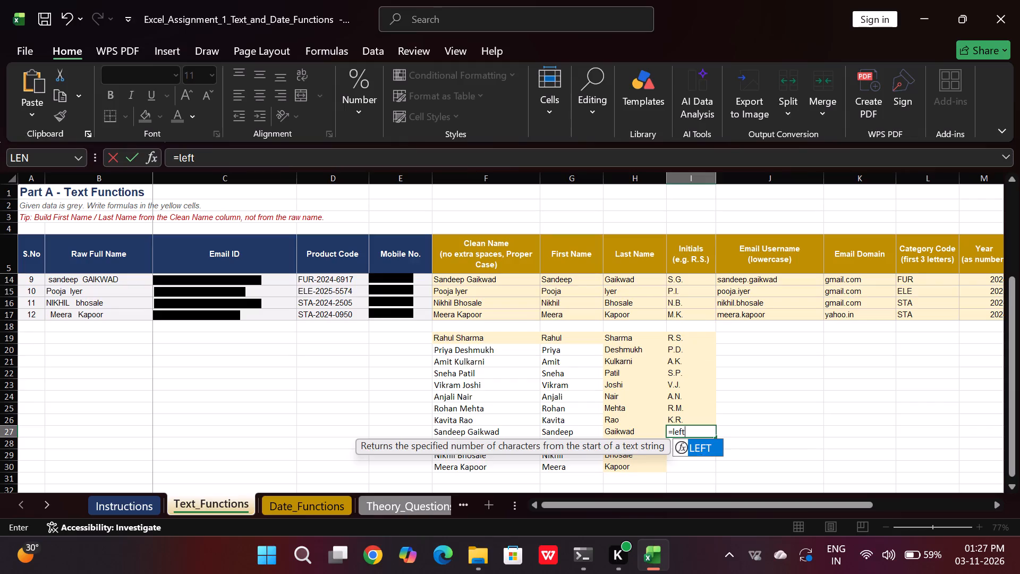
double_click(696, 448)
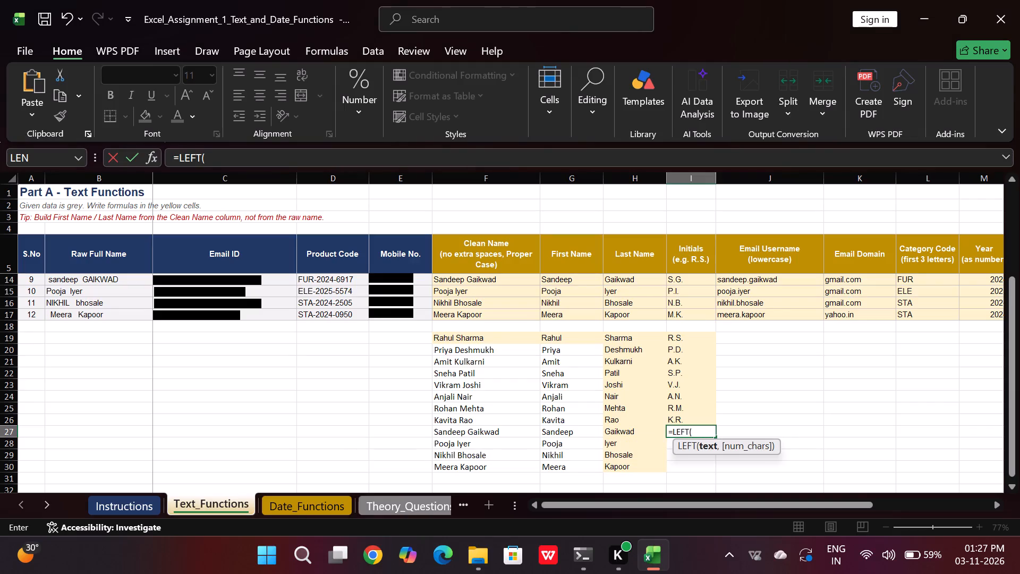
left_click(590, 436)
key("comma")
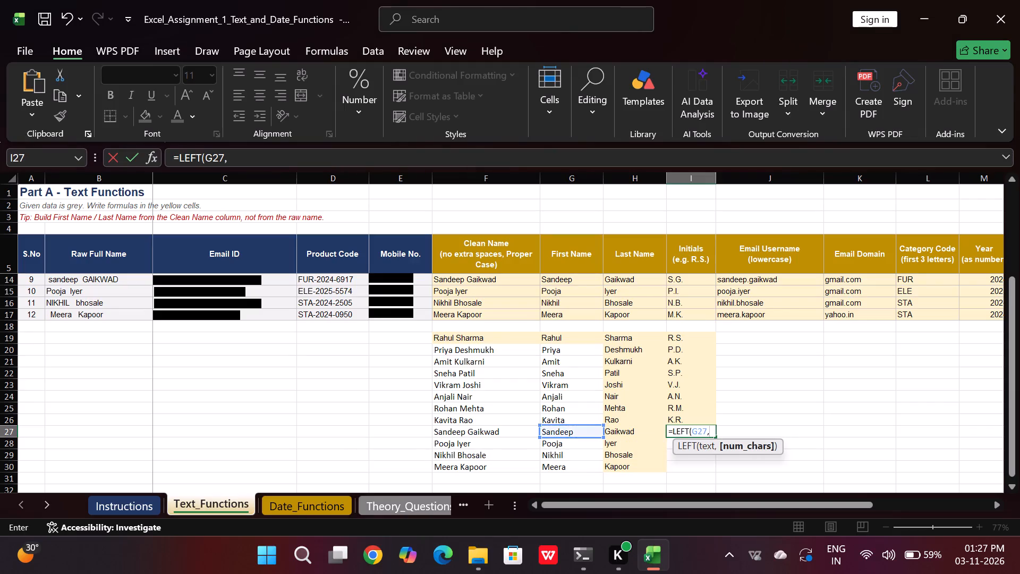
key("1")
key("shift+parenright")
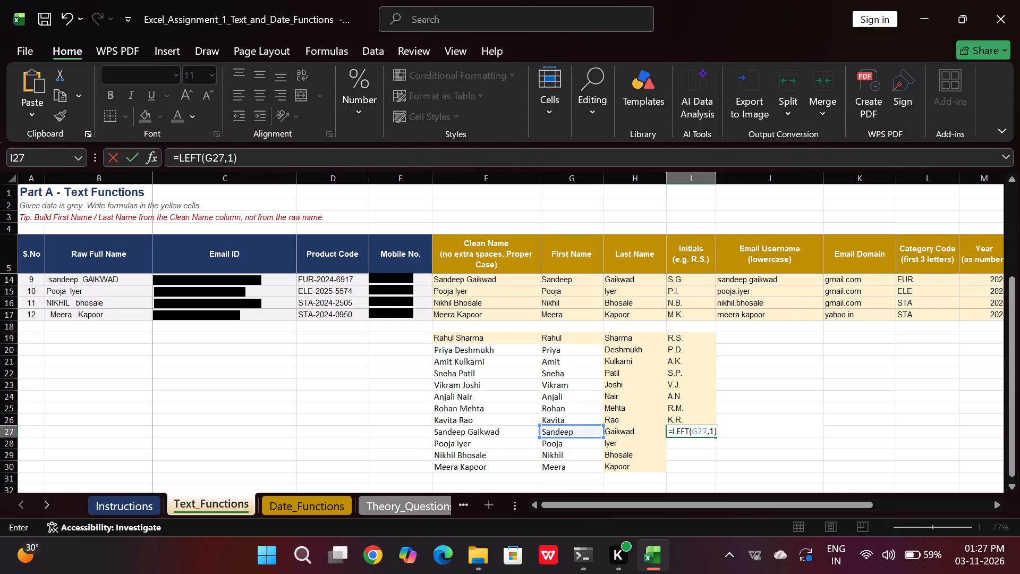
key("shift+ampersand")
key("shift+quotedbl")
type(".\"")
key("shift+ampersand")
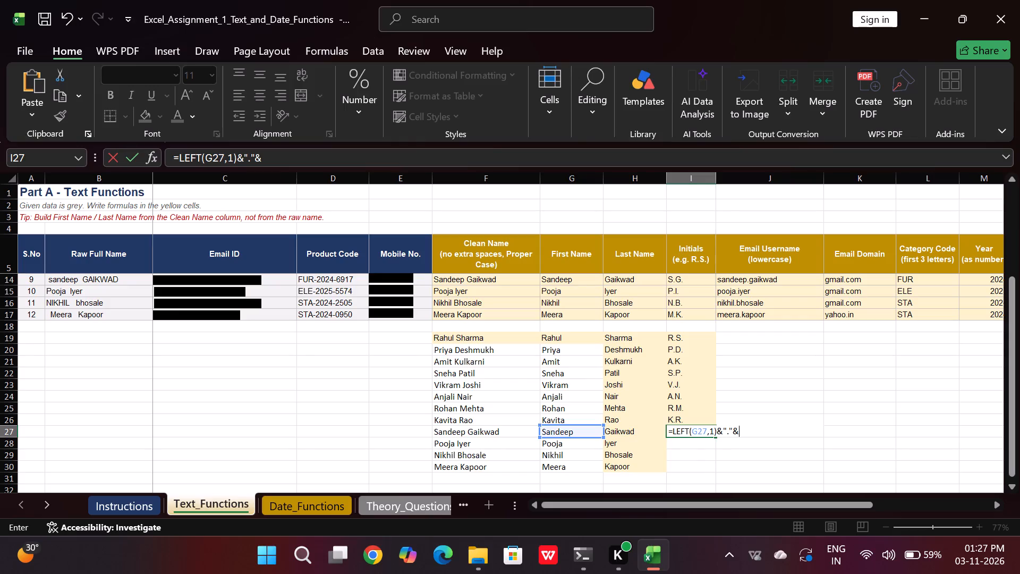
Complete the I27 initials formula by adding LEFT(H27,1)&"." for the last name.
type("lrg")
key("BackSpace")
key("BackSpace")
key("e")
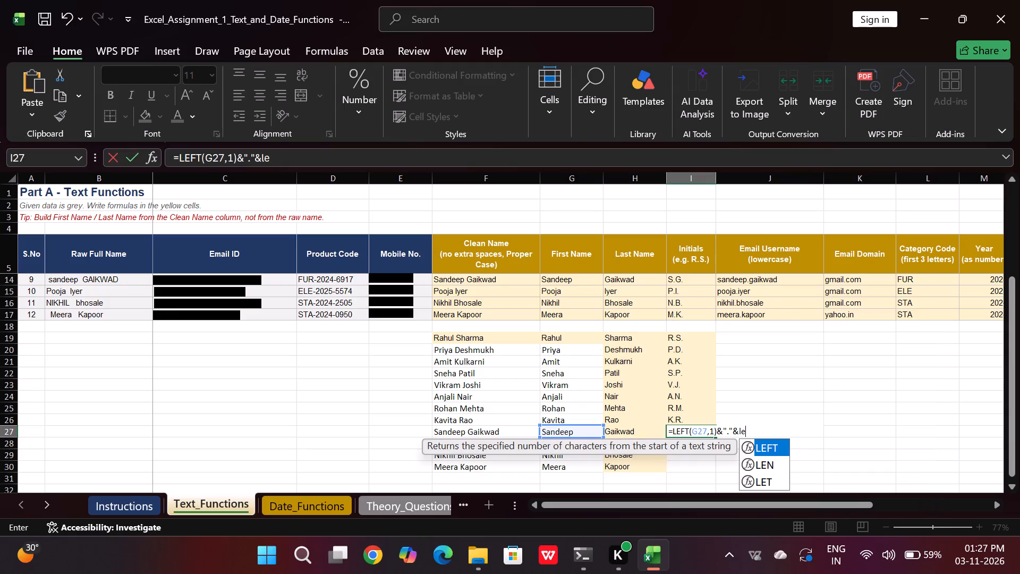
type("ft")
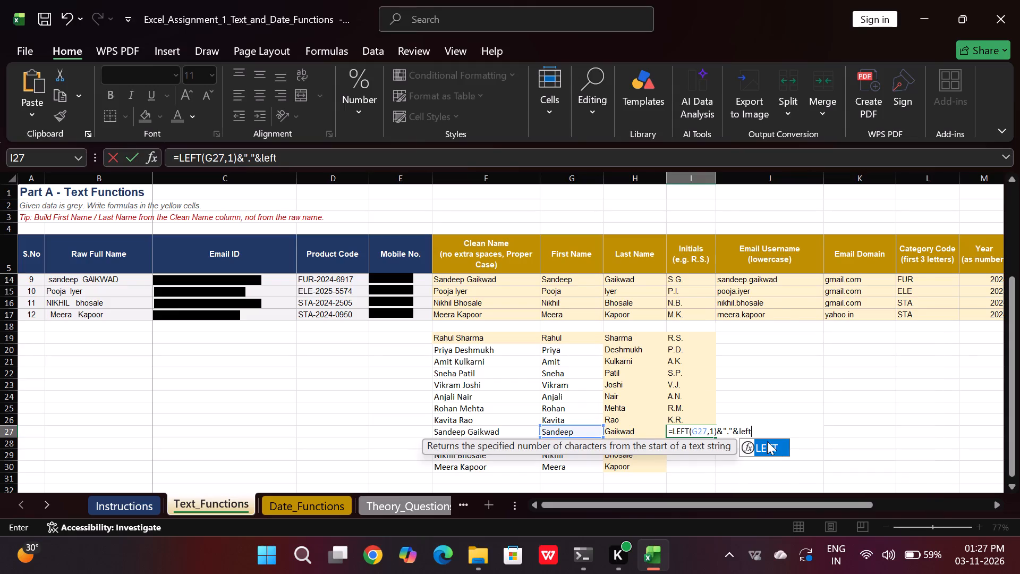
left_click(774, 448)
triple_click(774, 448)
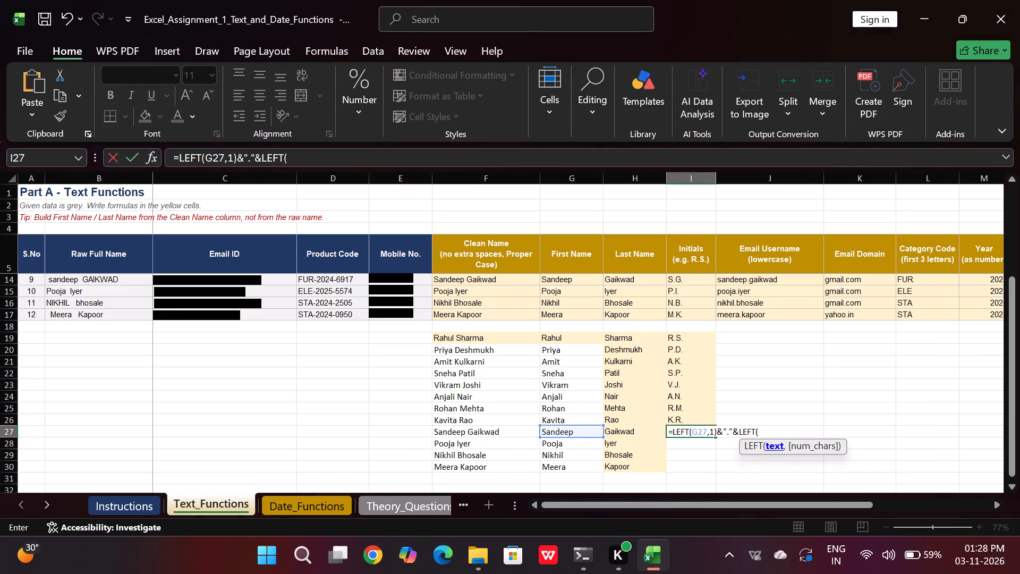
left_click(635, 429)
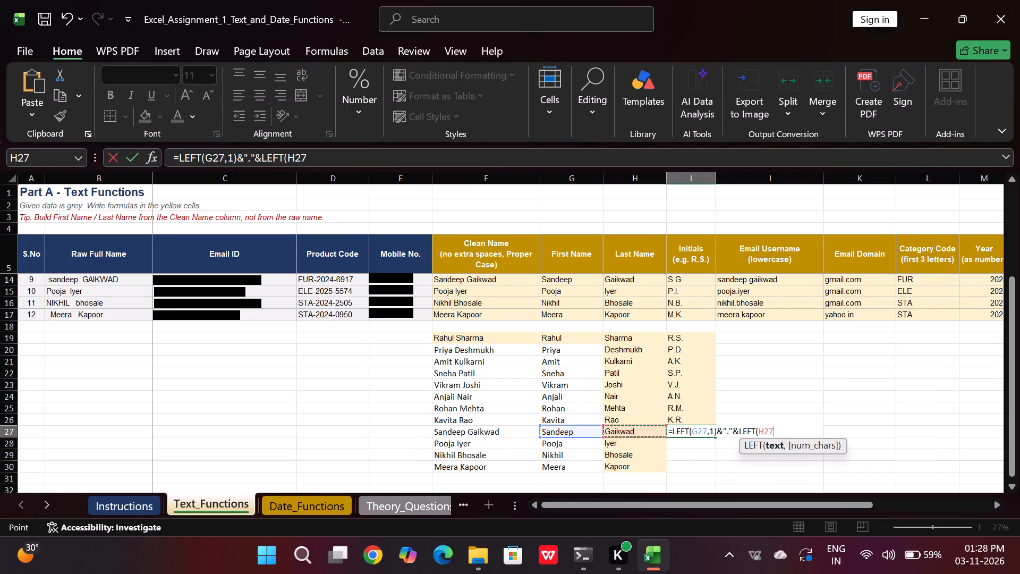
key("comma")
key("1")
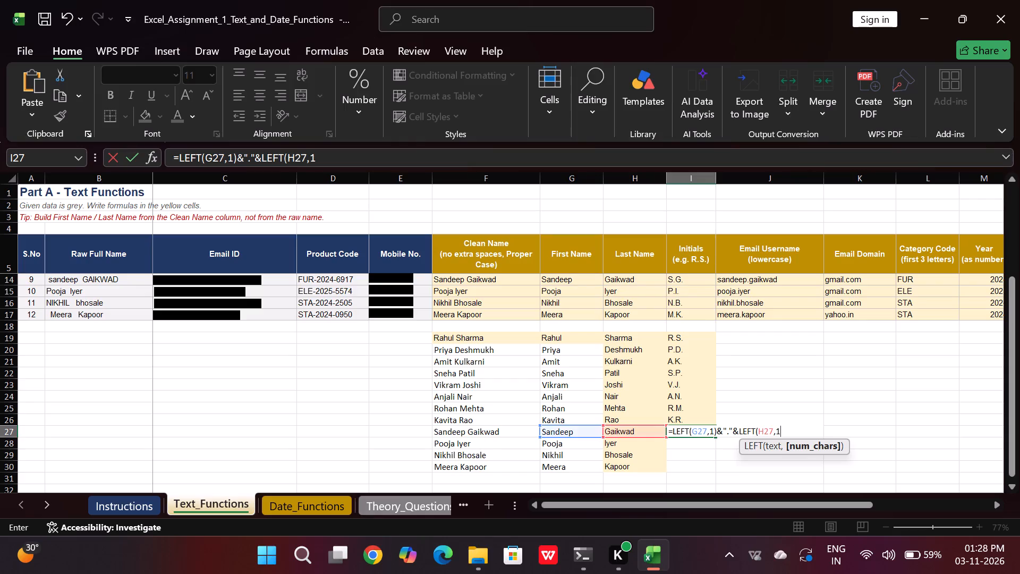
key("shift+parenright")
key("shift+ampersand")
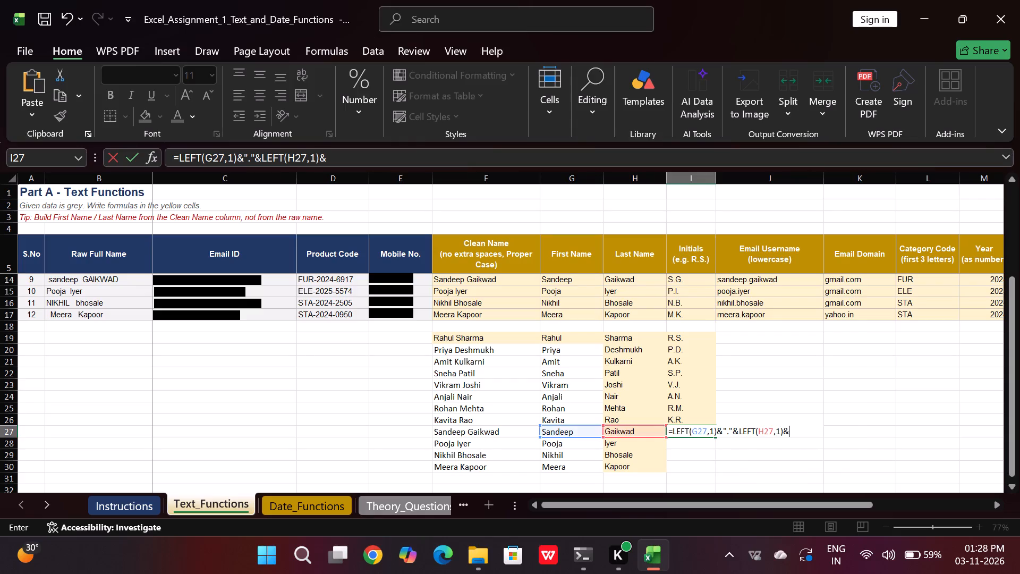
key("shift+quotedbl")
type(".\"")
key("Return")
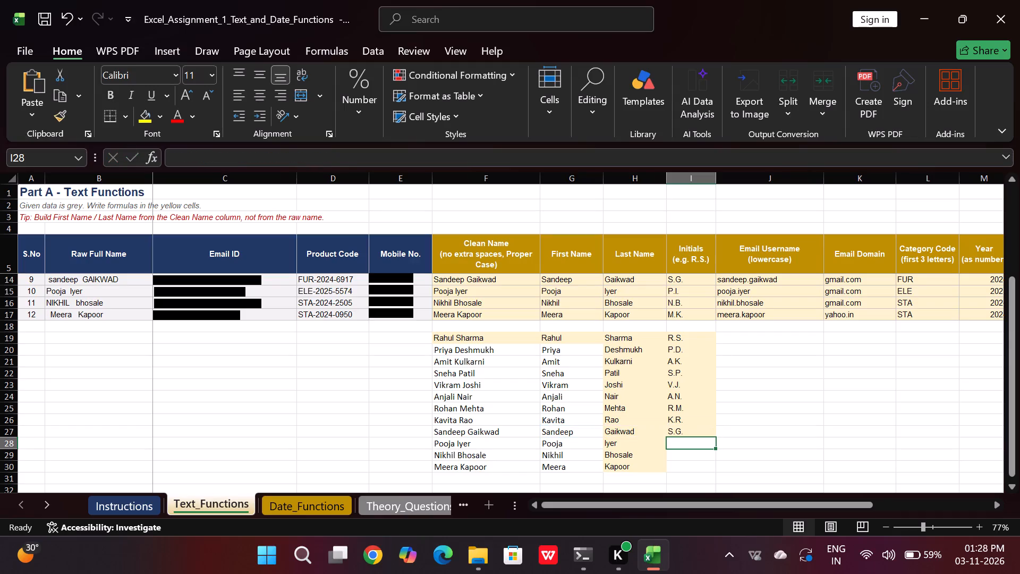
Start the initials formula in I28 with =LEFT(G28,1)&"." for the first name.
key("equal")
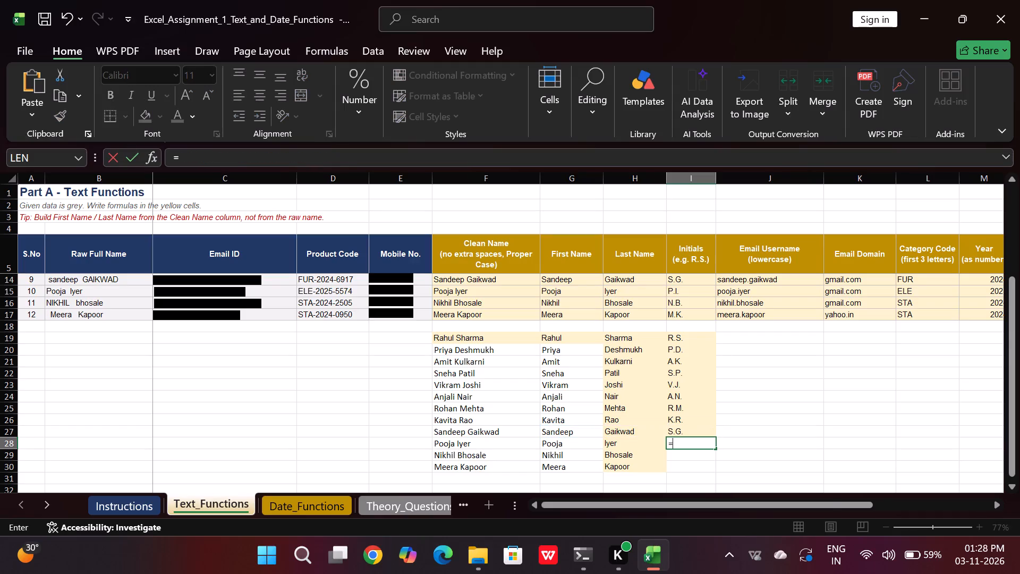
key("l")
type("eft")
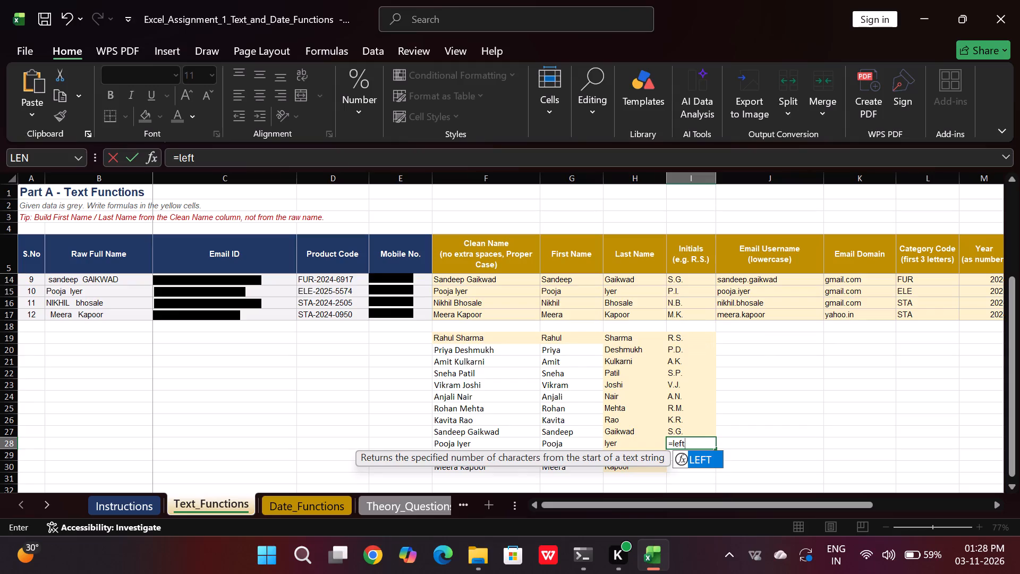
double_click(696, 458)
left_click(568, 444)
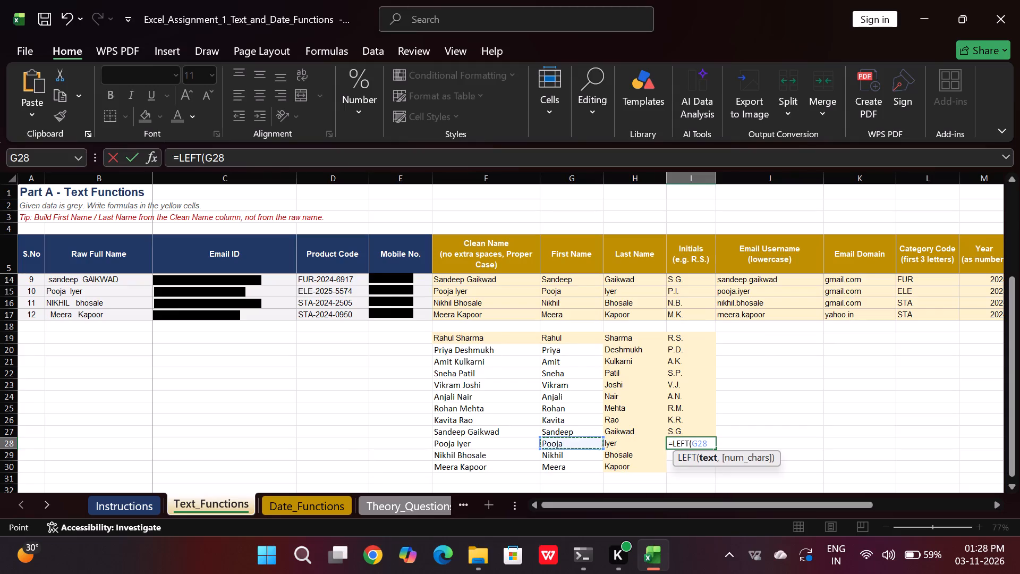
key("comma")
key("1")
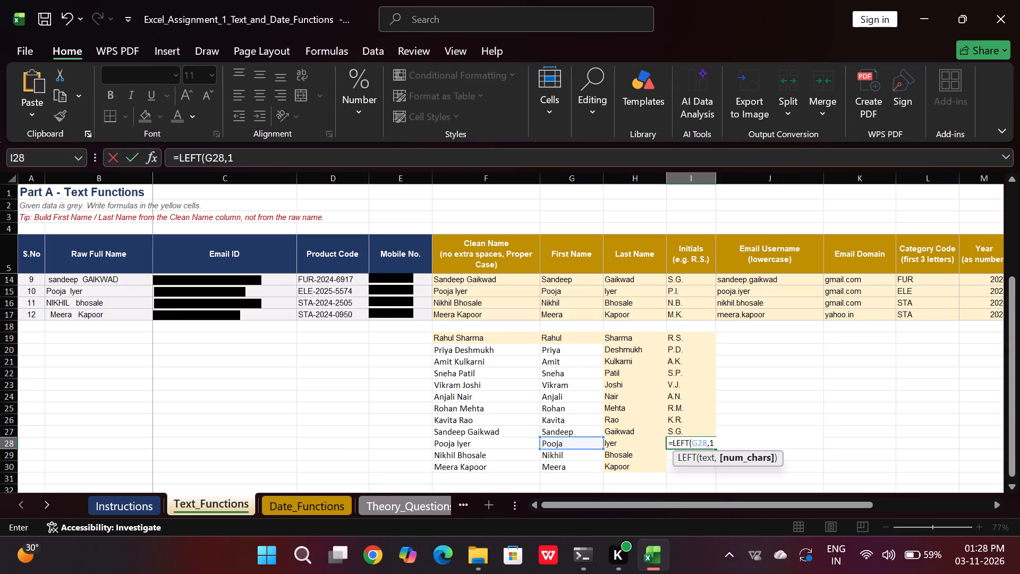
key("shift+parenright")
key("shift+ampersand")
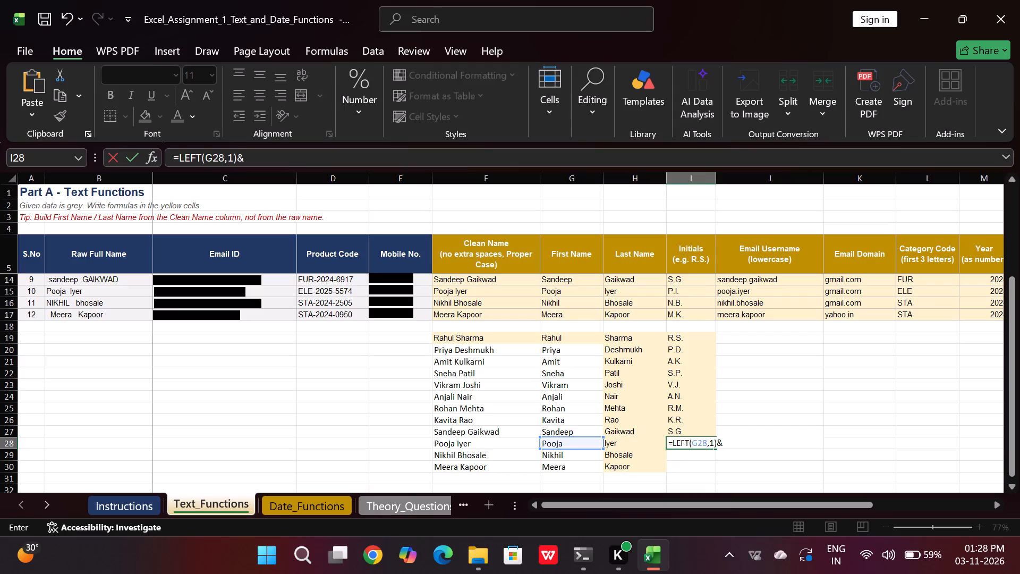
key("shift+quotedbl")
key("shift+greater")
key("BackSpace")
key("period")
key("shift+quotedbl")
Complete the I28 initials formula by adding &LEFT(H28,1)&"." for the last name.
key("shift+ampersand")
type("left")
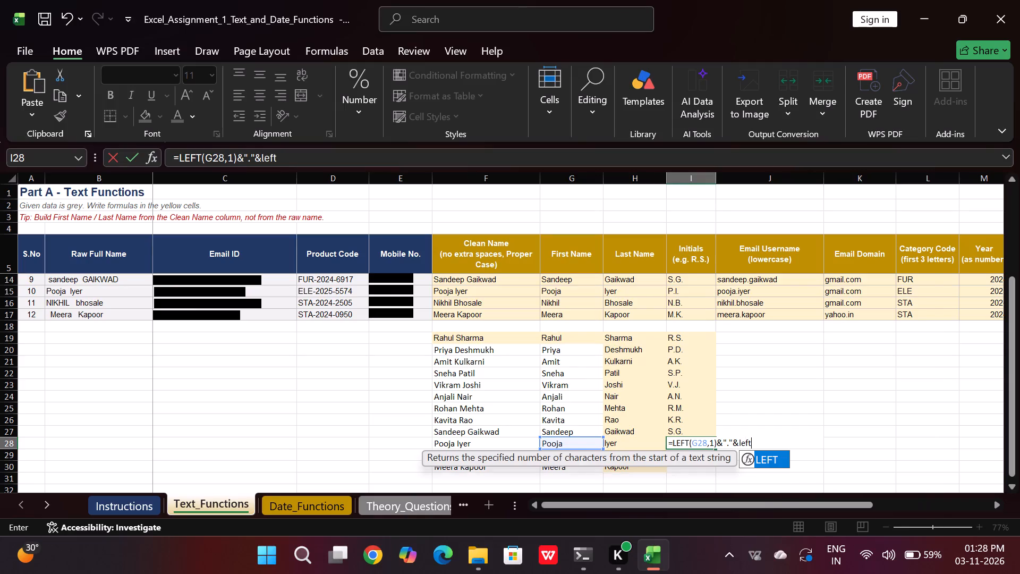
double_click(756, 452)
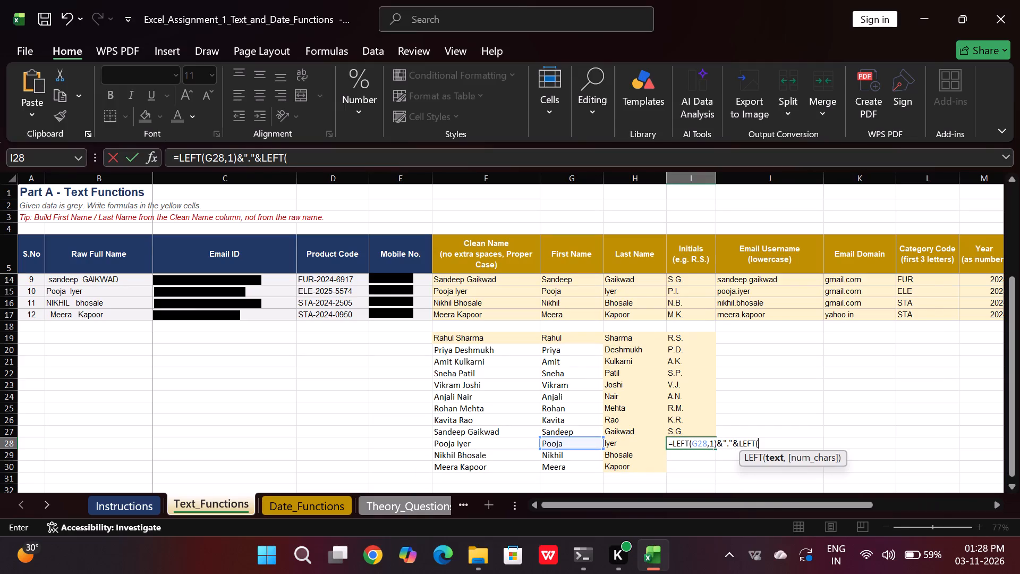
left_click(637, 446)
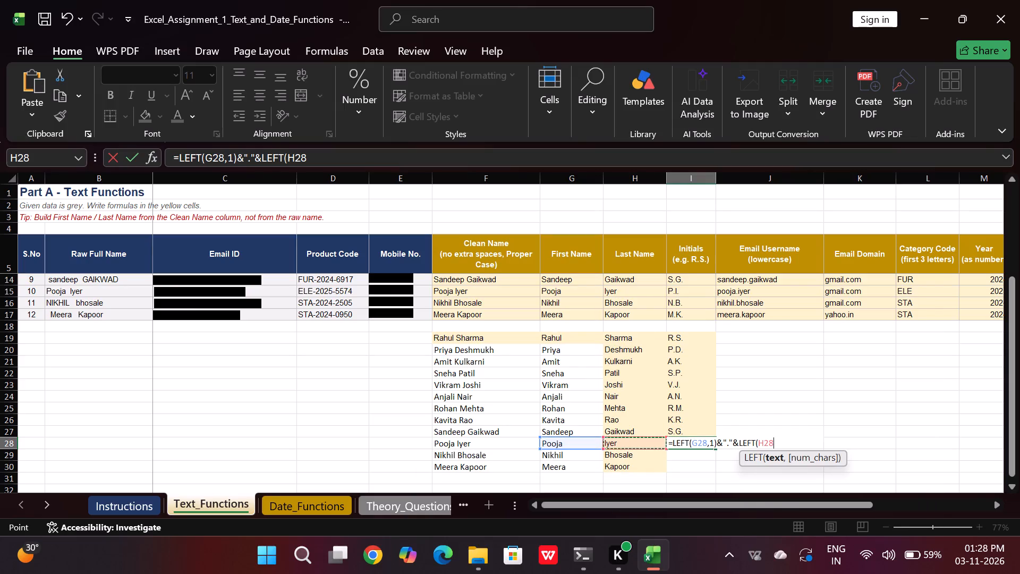
key("comma")
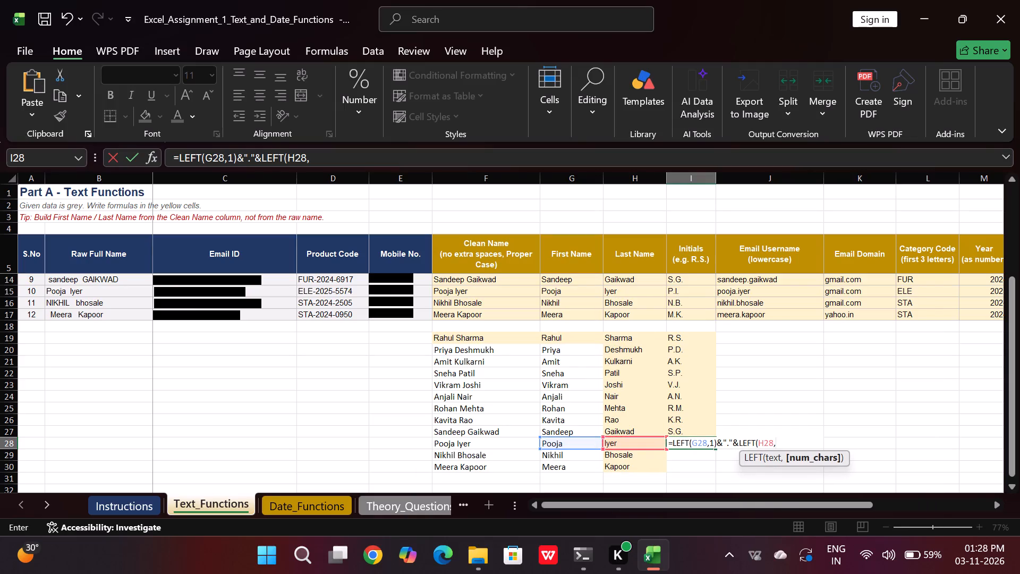
key("1")
key("shift+parenright")
key("shift+ampersand")
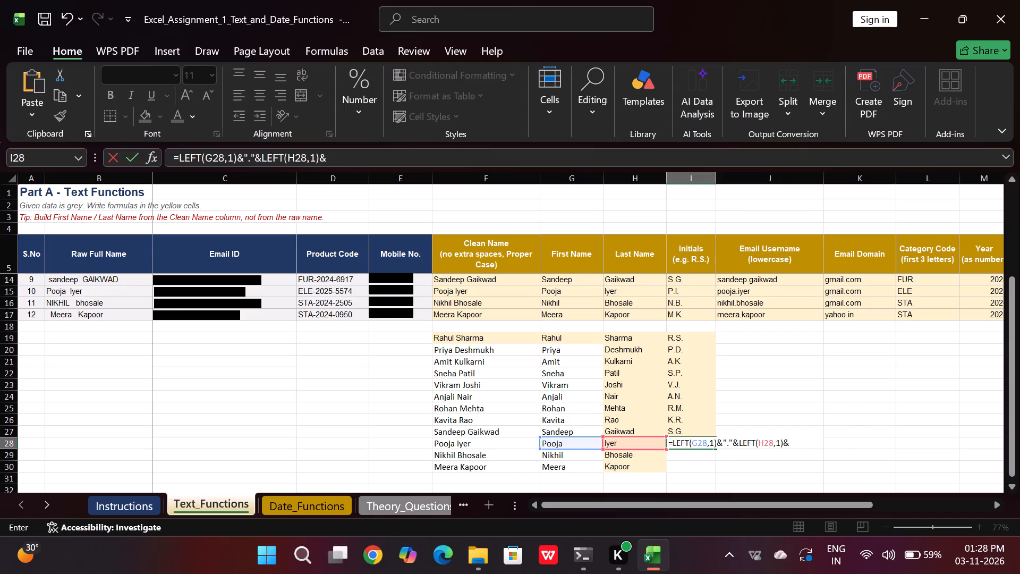
key("shift+quotedbl")
key("period")
key("shift+quotedbl")
key("Return")
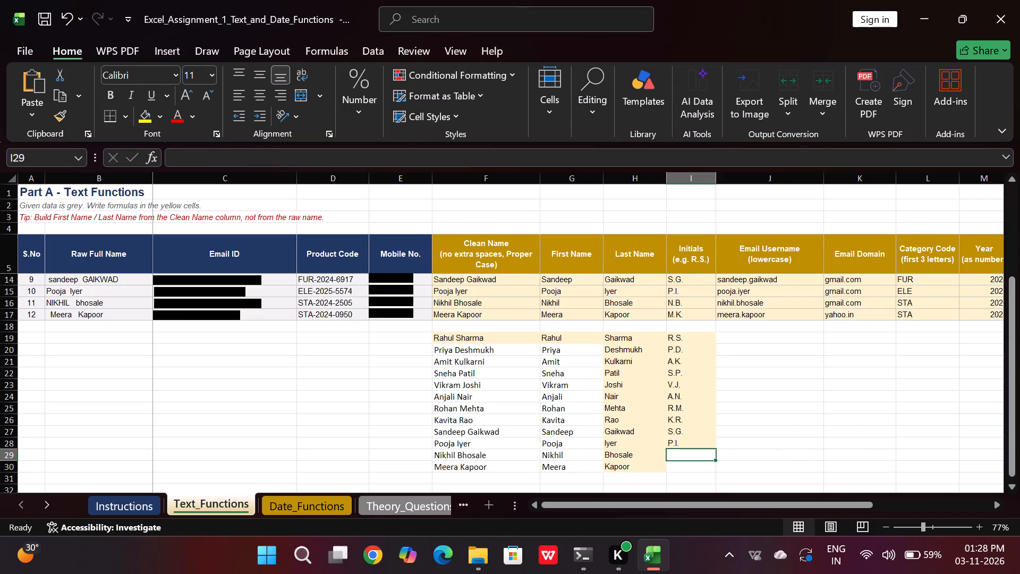
Start the initials formula in I29 with =LEFT(G29,1)&"." for the first name.
left_click(690, 454)
key("equal")
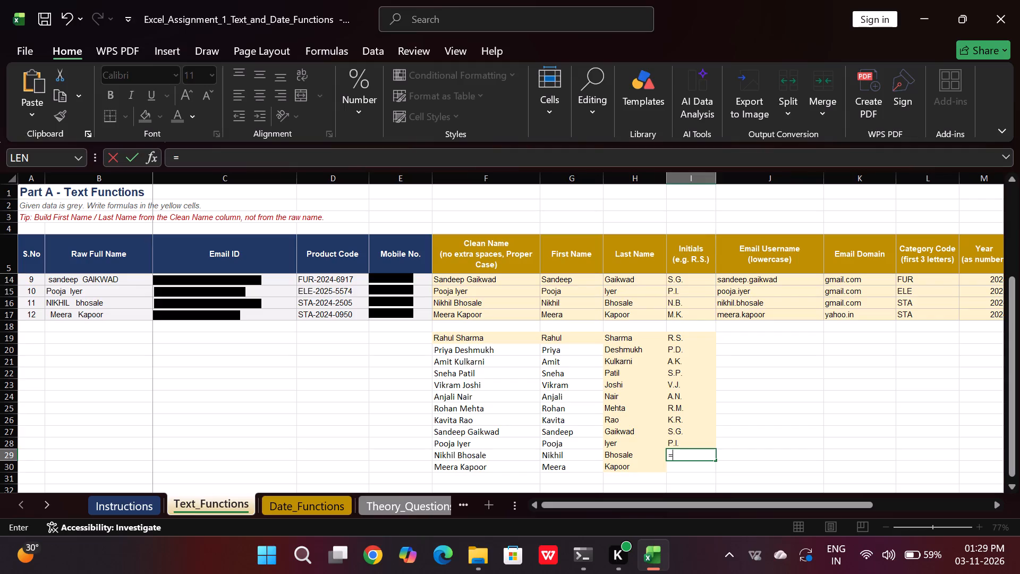
type("left")
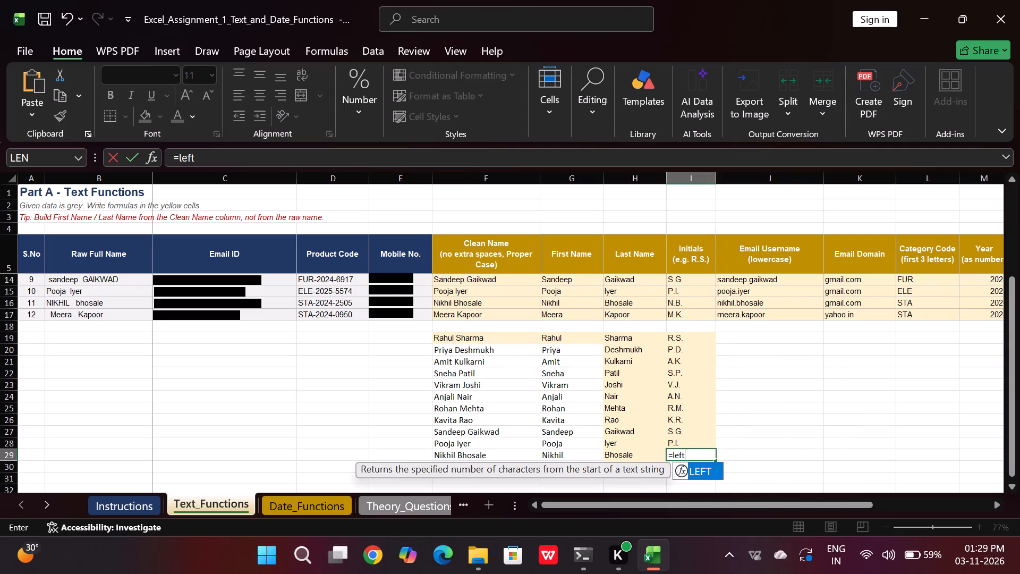
double_click(712, 464)
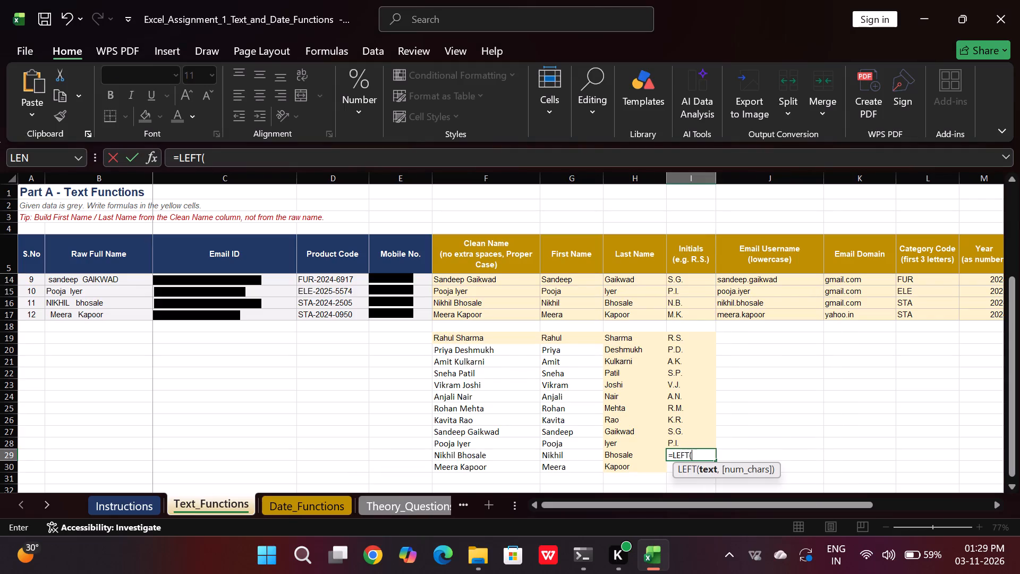
left_click(568, 460)
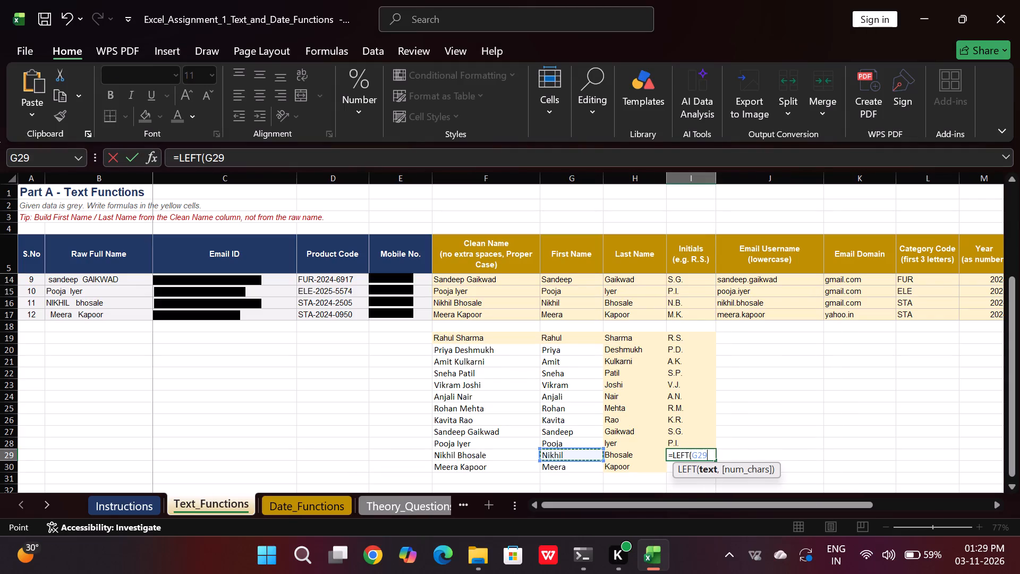
key("comma")
key("1")
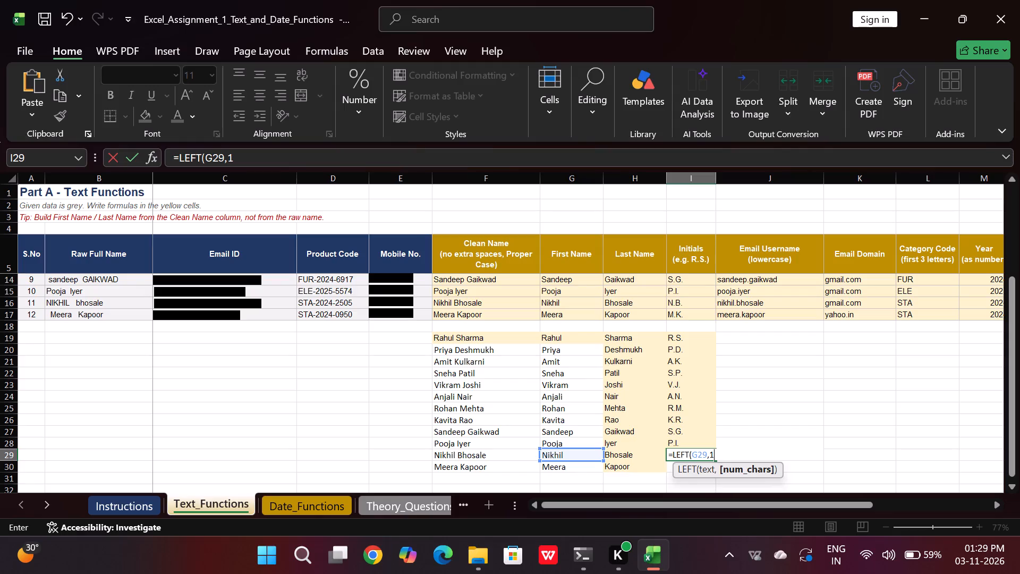
key("shift+parenright")
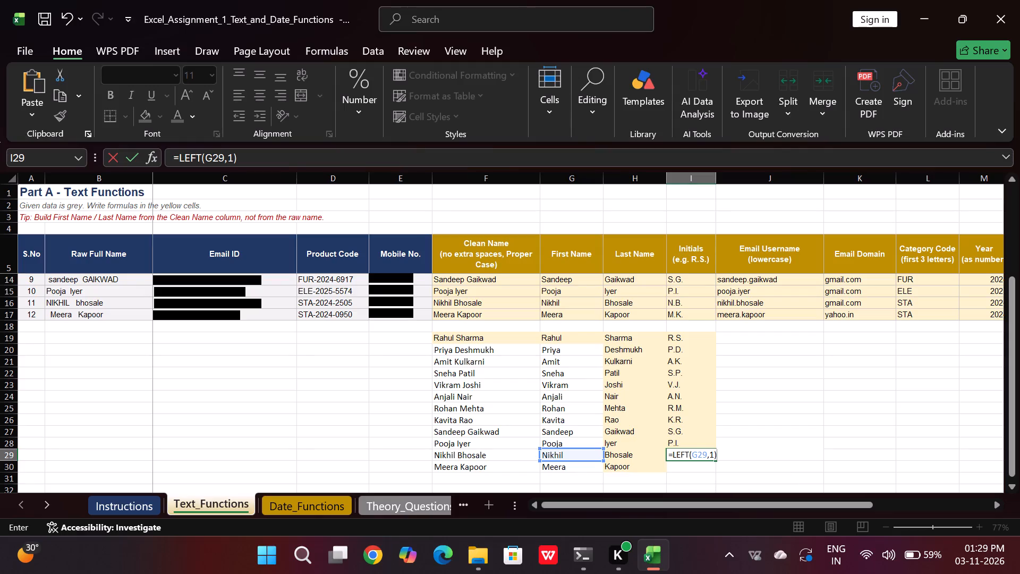
key("shift+ampersand")
key("shift+quotedbl")
type(".\"")
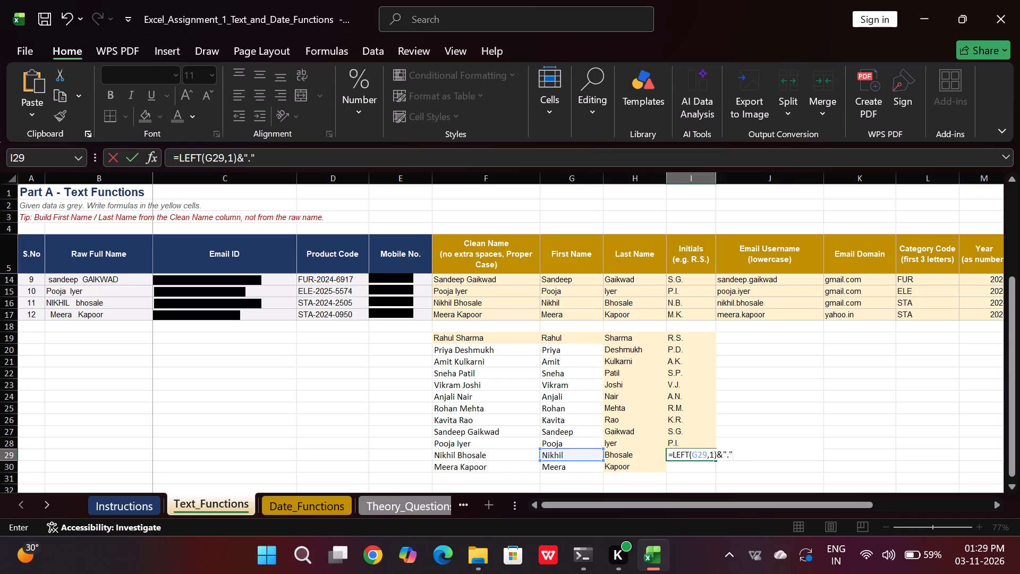
Complete the I29 initials formula by adding &LEFT(H29,1)&"." for the last name.
key("shift+ampersand")
type("left")
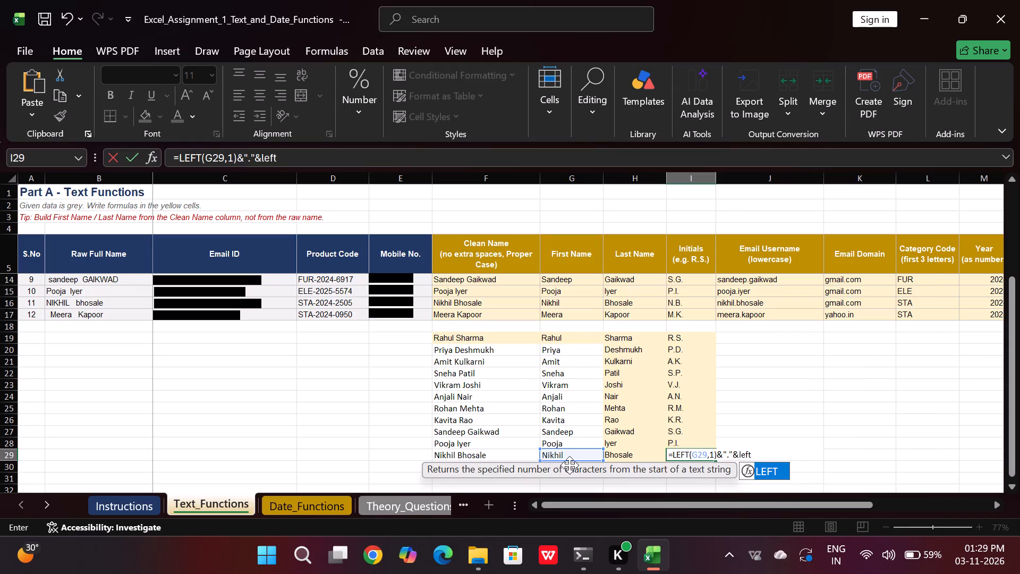
double_click(770, 468)
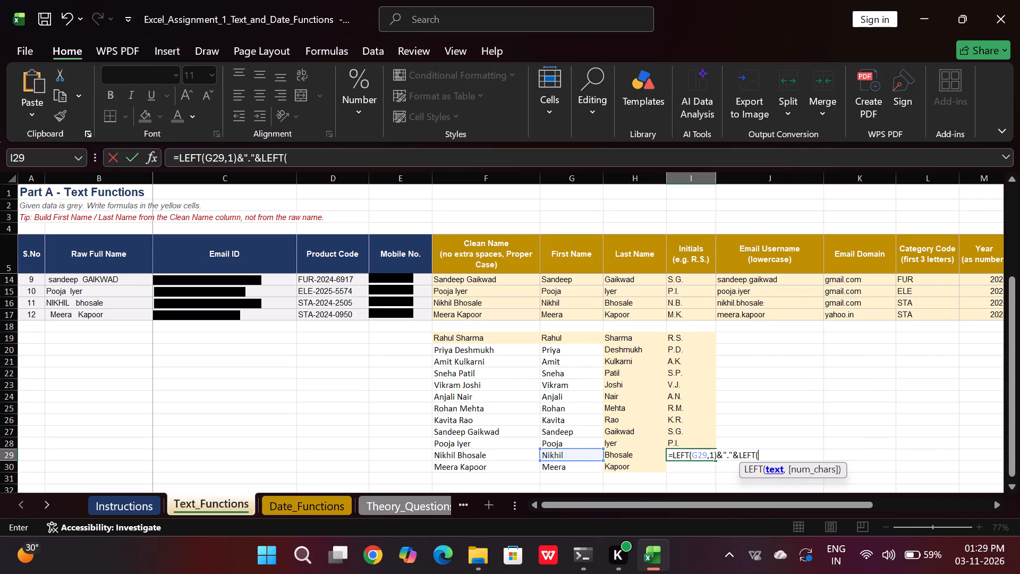
left_click(626, 459)
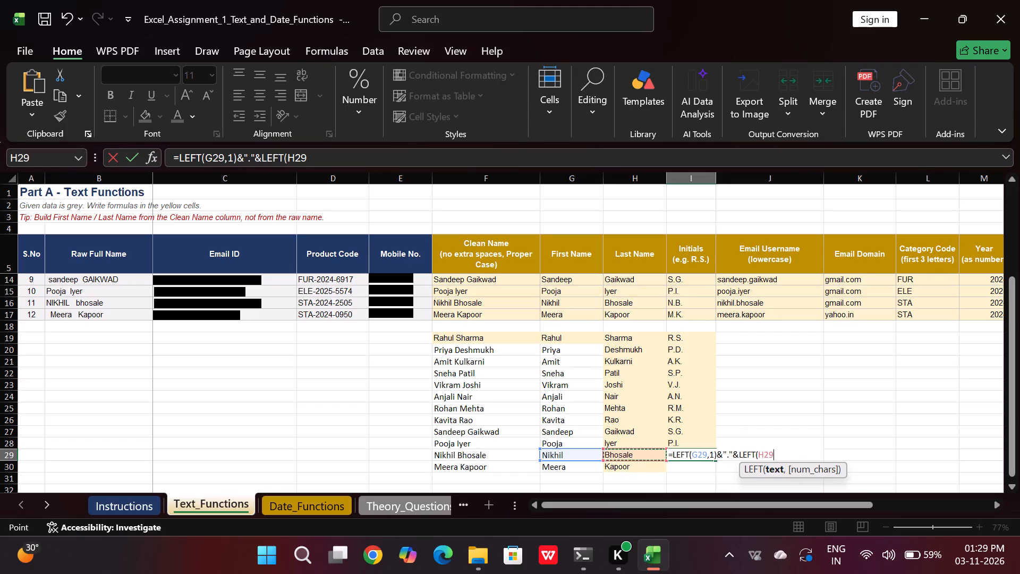
key("comma")
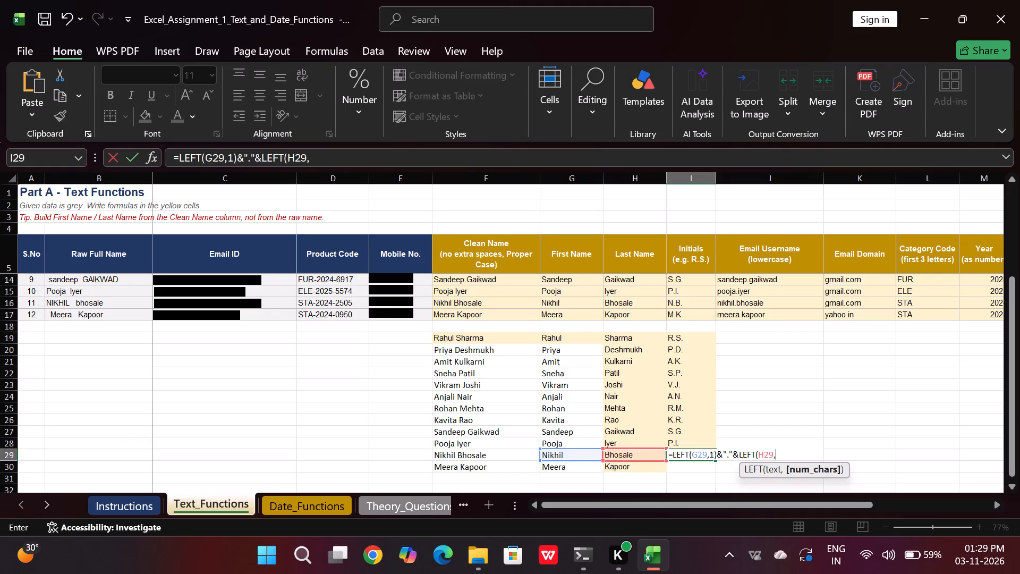
key("1")
key("shift+parenright")
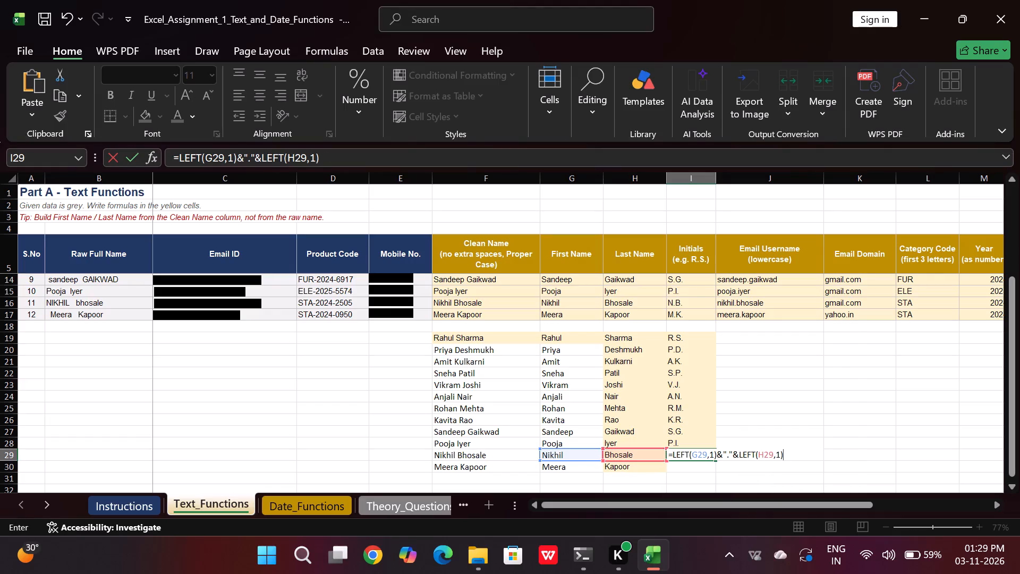
key("shift+ampersand")
key("shift+quotedbl")
type(".\"")
key("1")
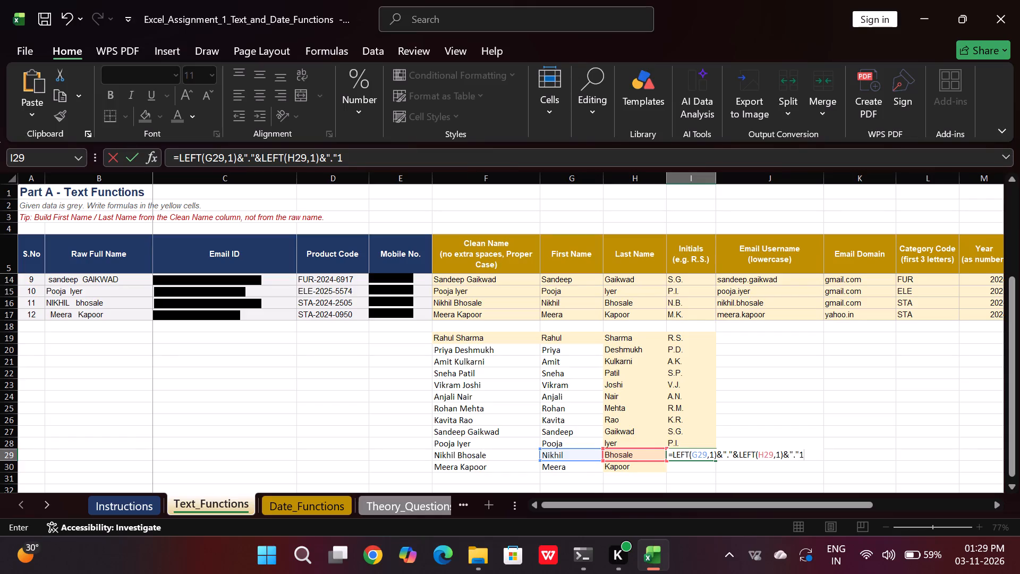
key("BackSpace")
key("Return")
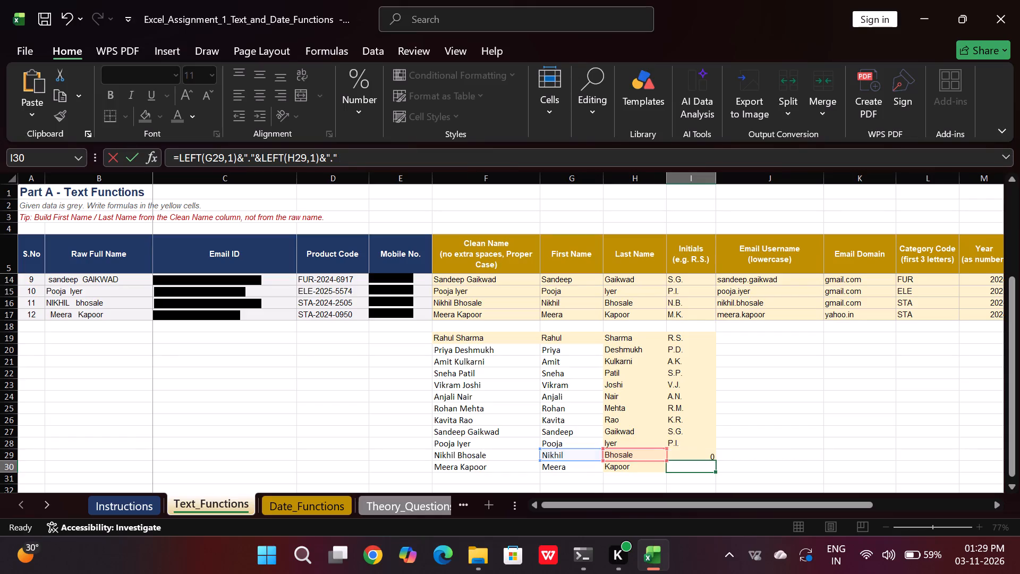
Start the initials formula in I30 with =LEFT(G30,1)&"." for the first name.
left_click(690, 463)
left_click(685, 470)
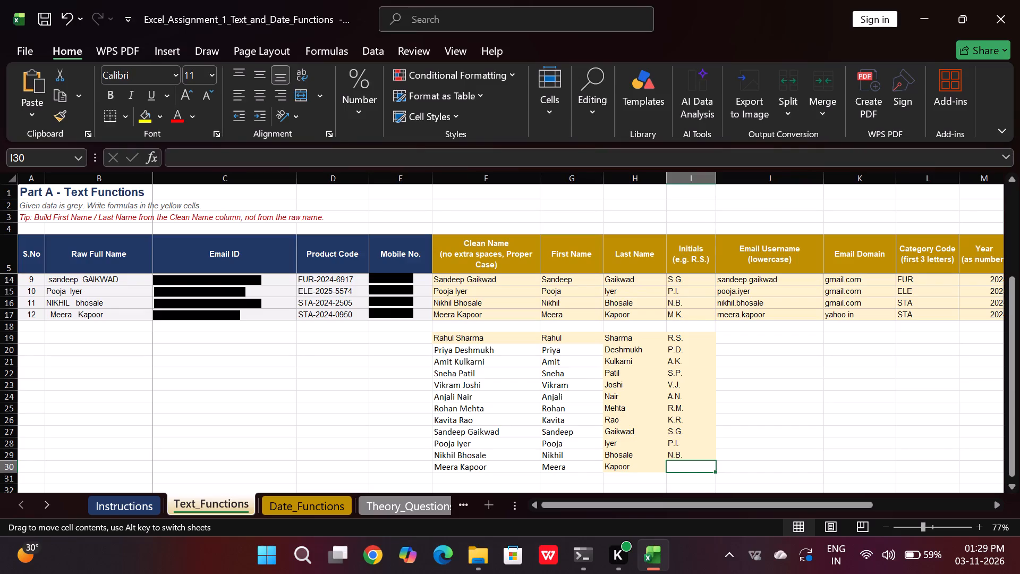
key("equal")
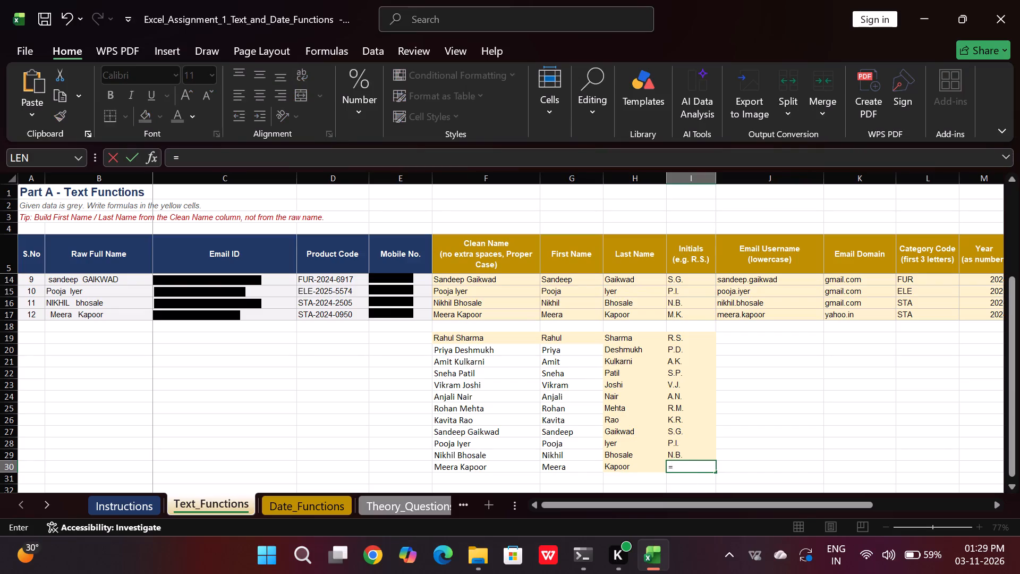
type("left")
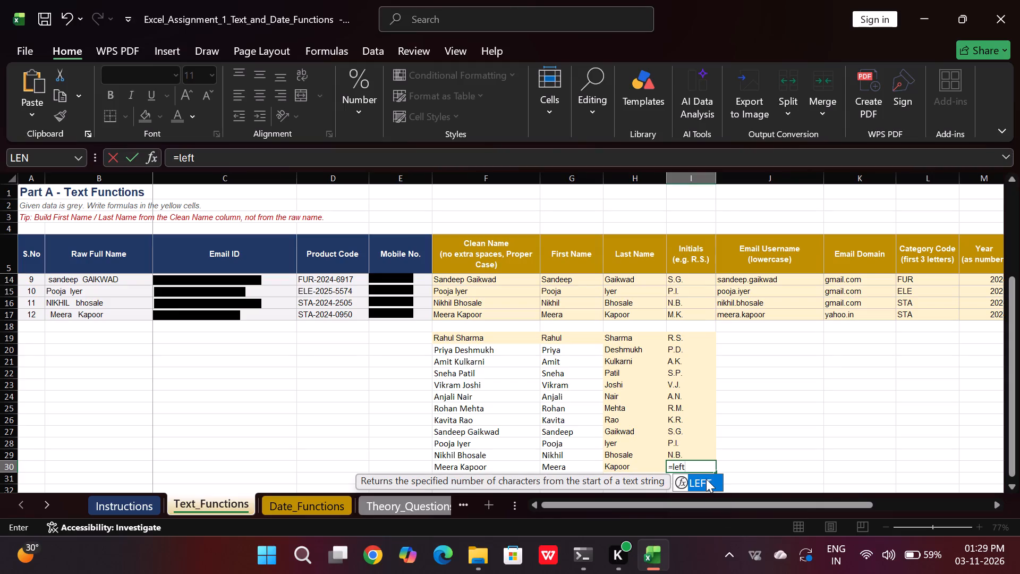
double_click(706, 479)
left_click(571, 465)
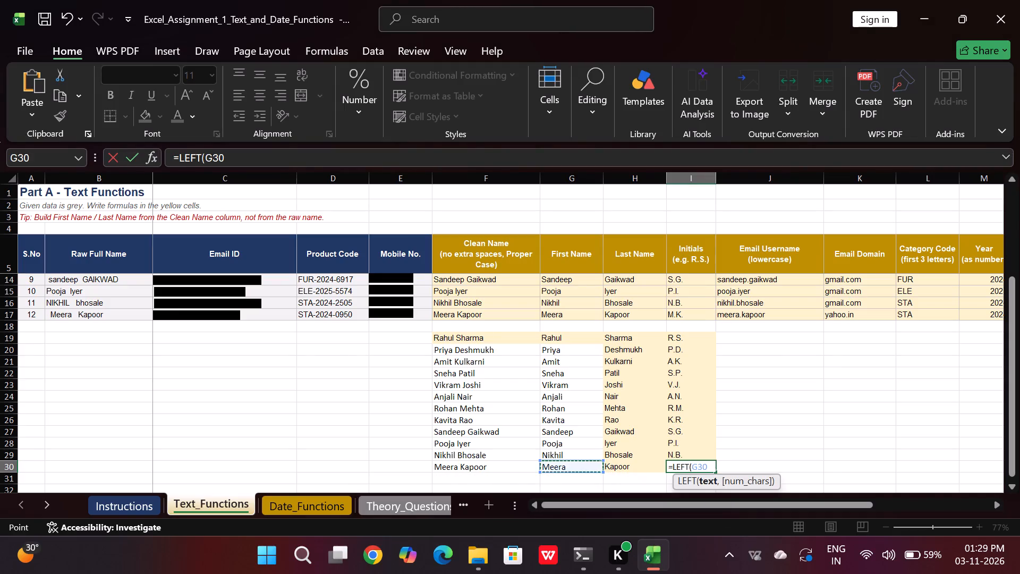
type(",1")
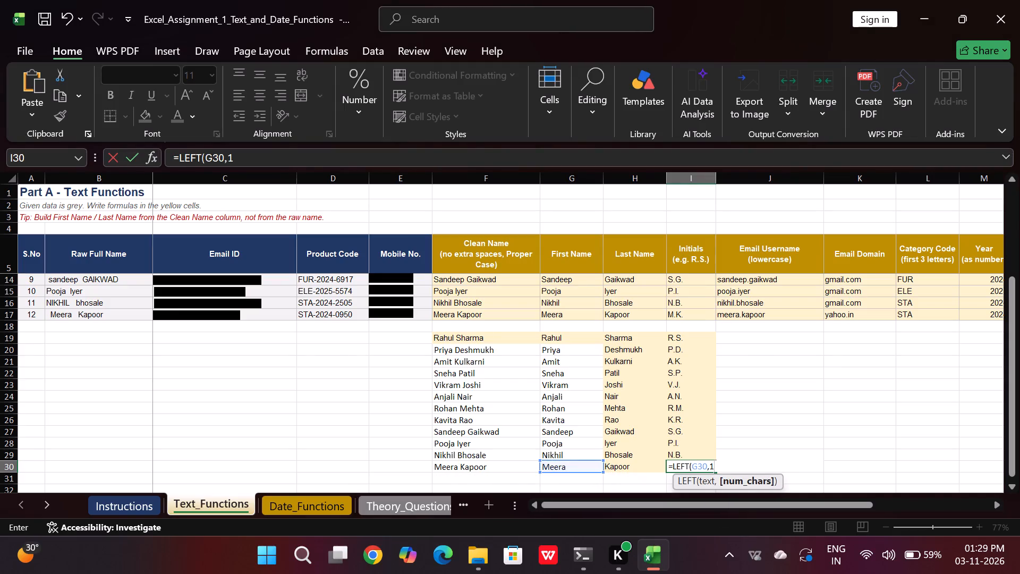
key("shift+parenright")
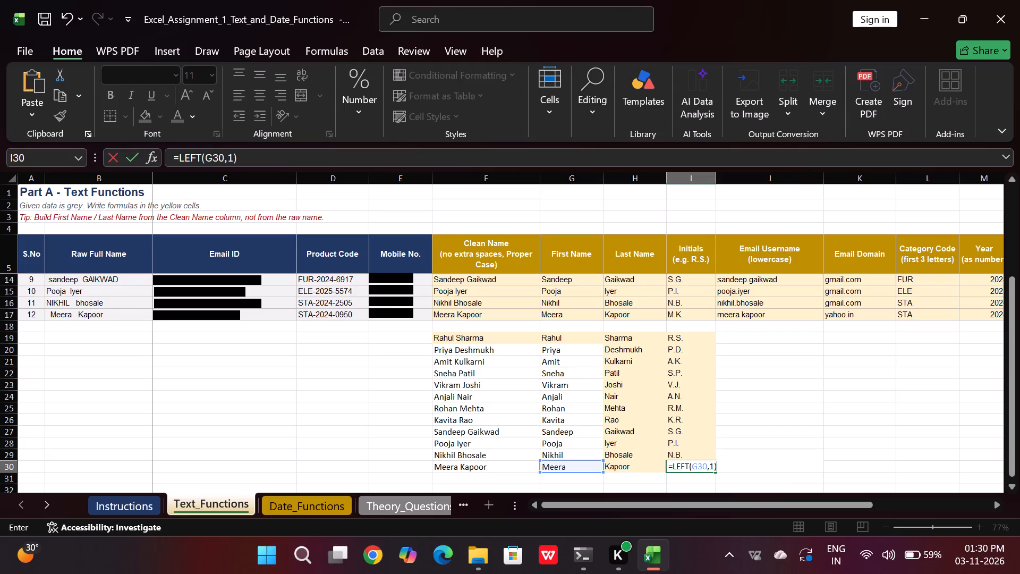
key("shift+ampersand")
key("shift+quotedbl")
type(".\"")
Complete the I30 initials formula by adding &LEFT(H30,1)&"." for the last name.
type("left")
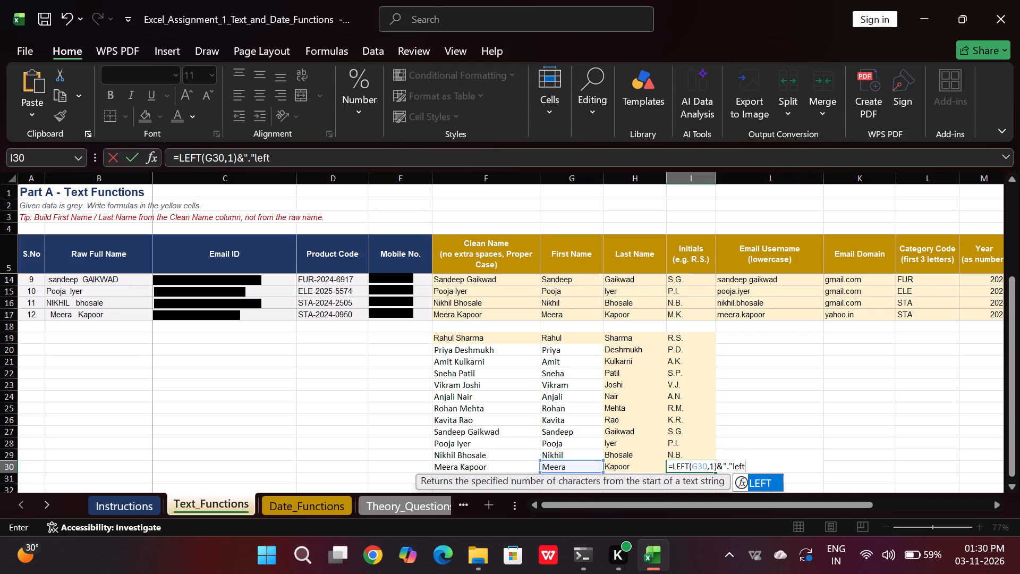
double_click(759, 484)
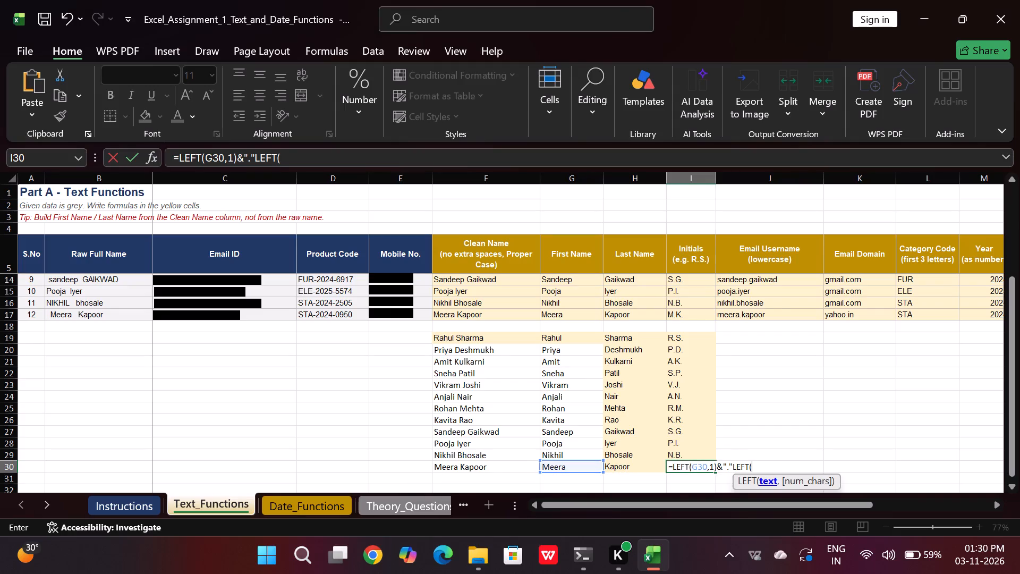
left_click(622, 469)
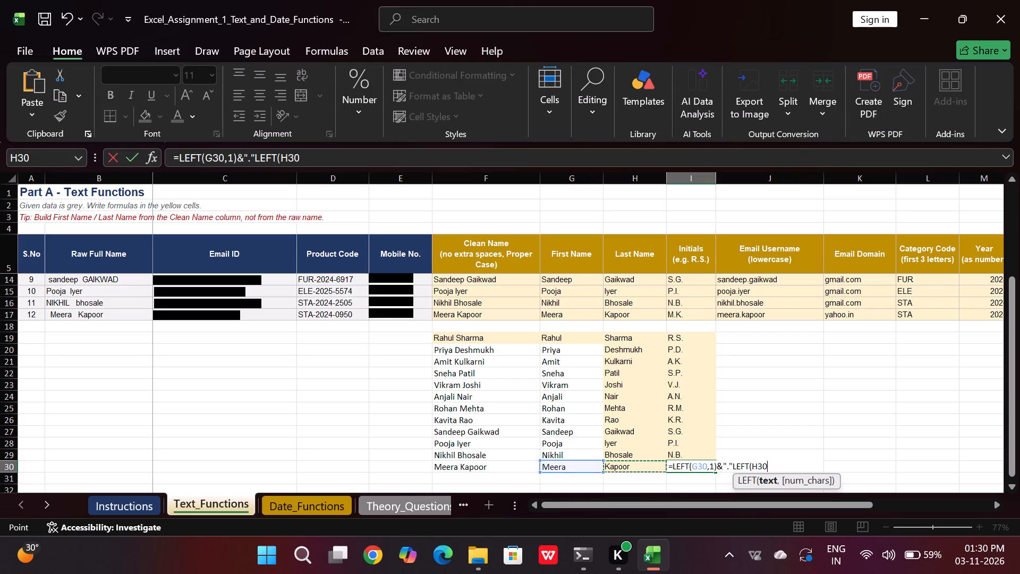
key("comma")
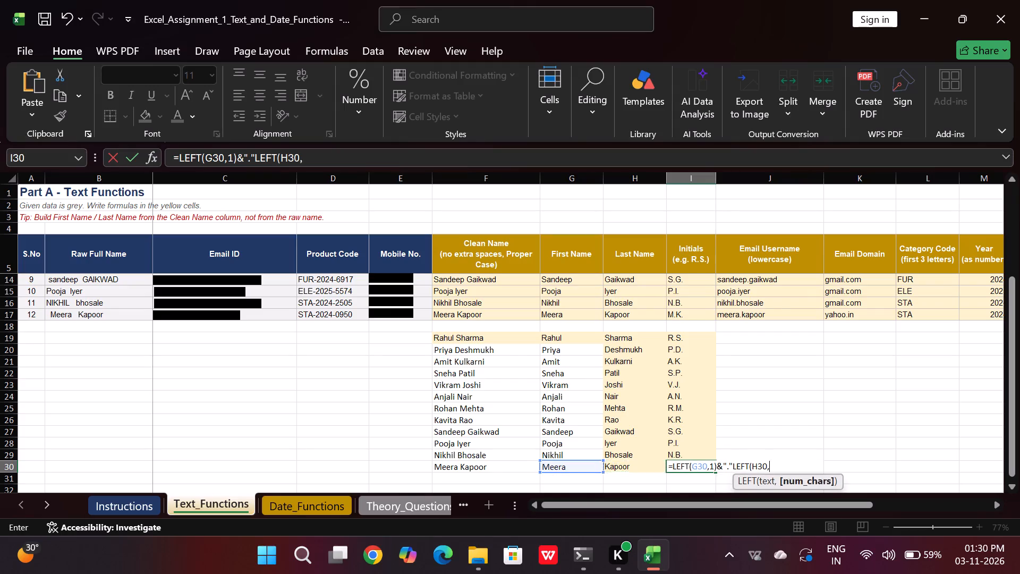
key("1")
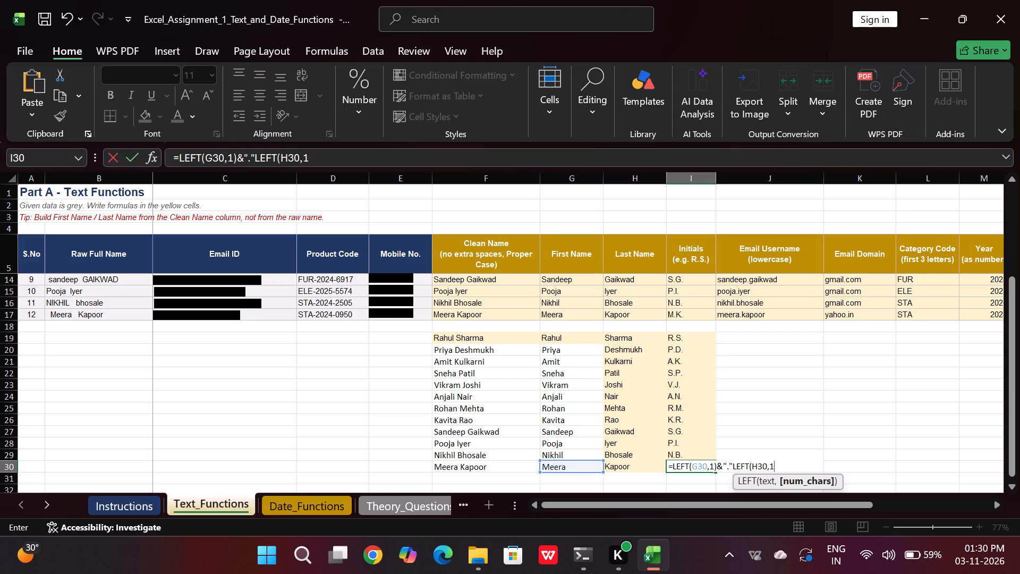
key("shift+parenright")
key("shift+ampersand")
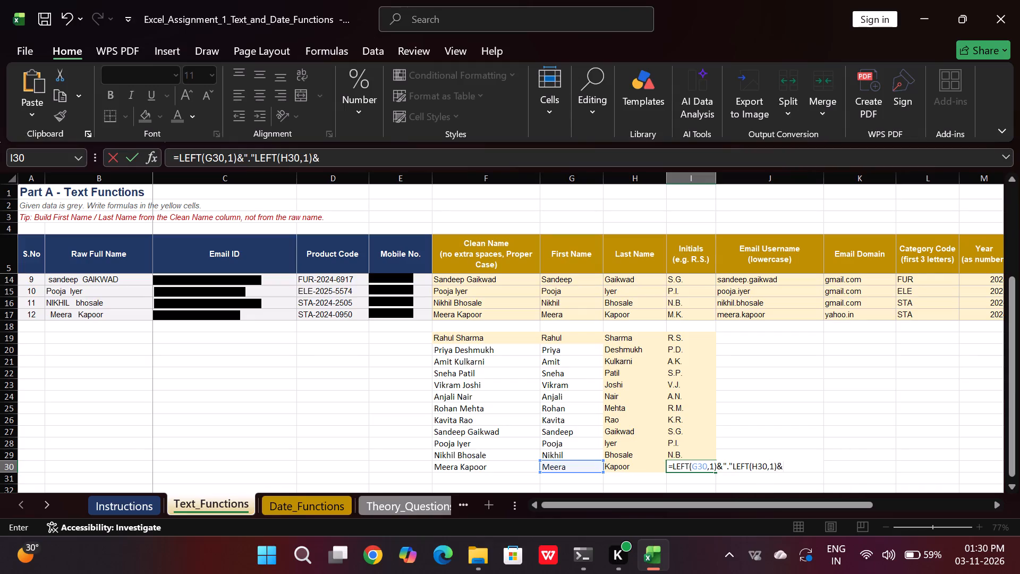
key("shift+quotedbl")
key("shift+greater")
key("BackSpace")
type(".\"")
left_click(732, 465)
key("shift+ampersand")
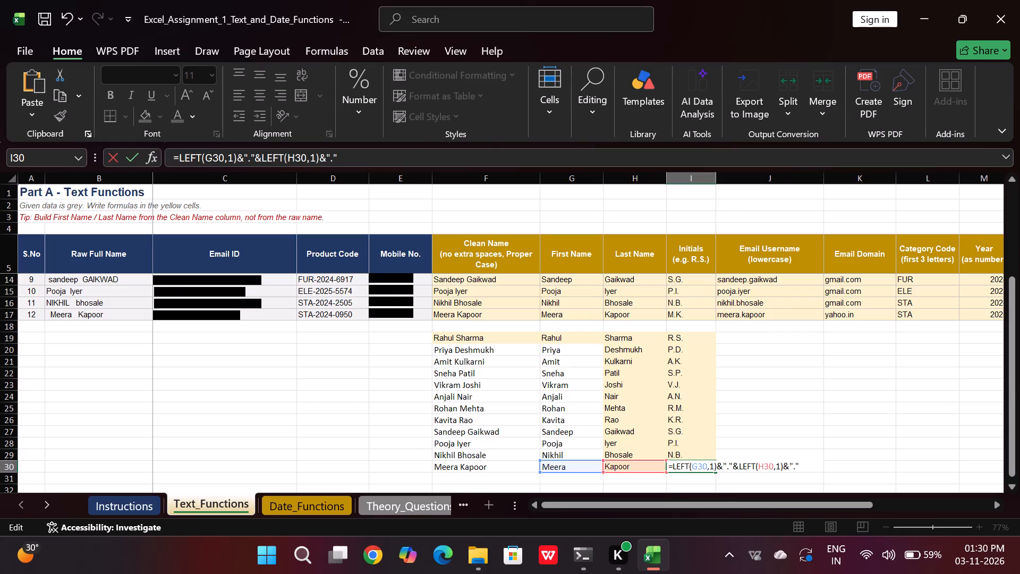
key("Return")
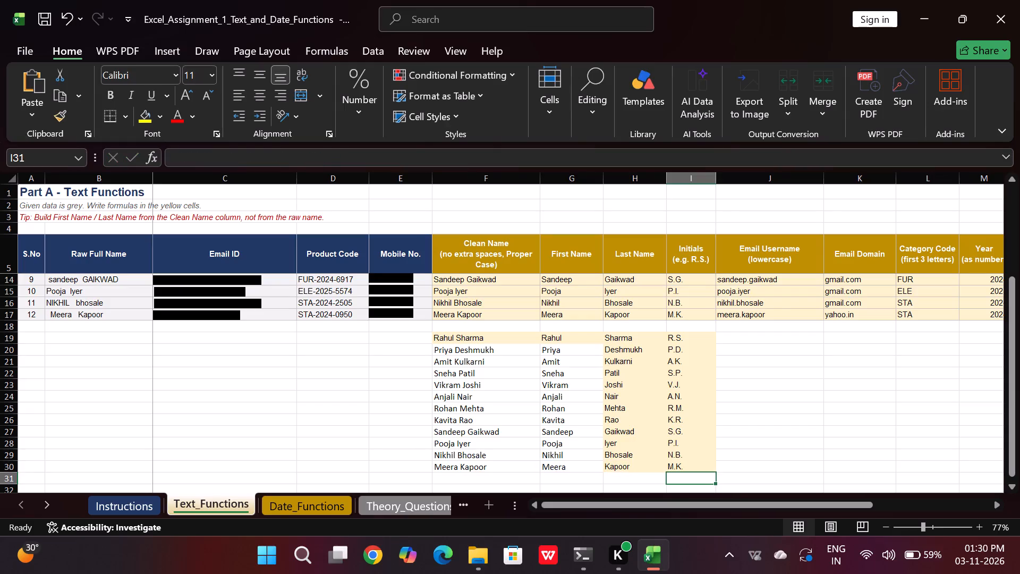
left_click(785, 389)
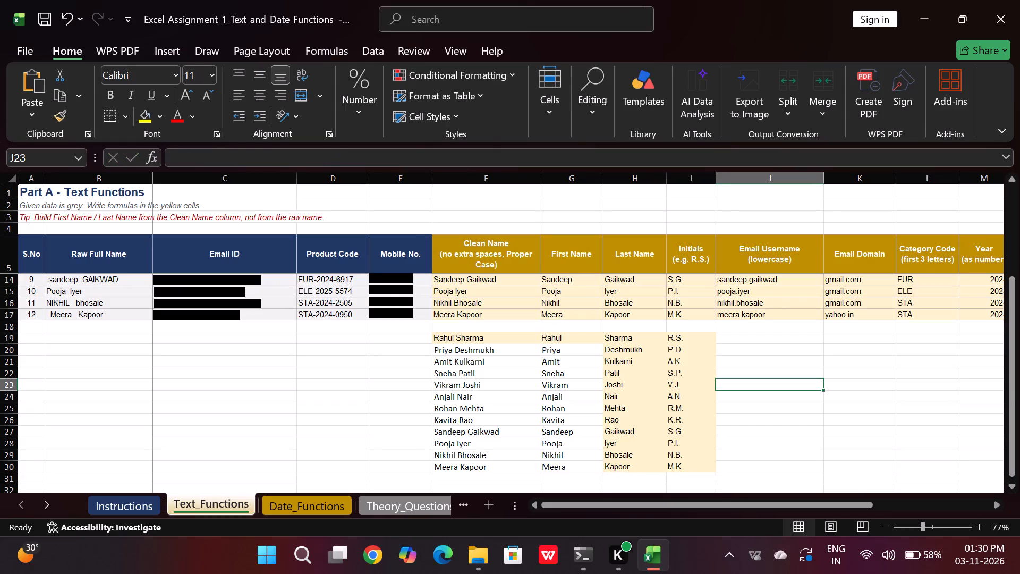
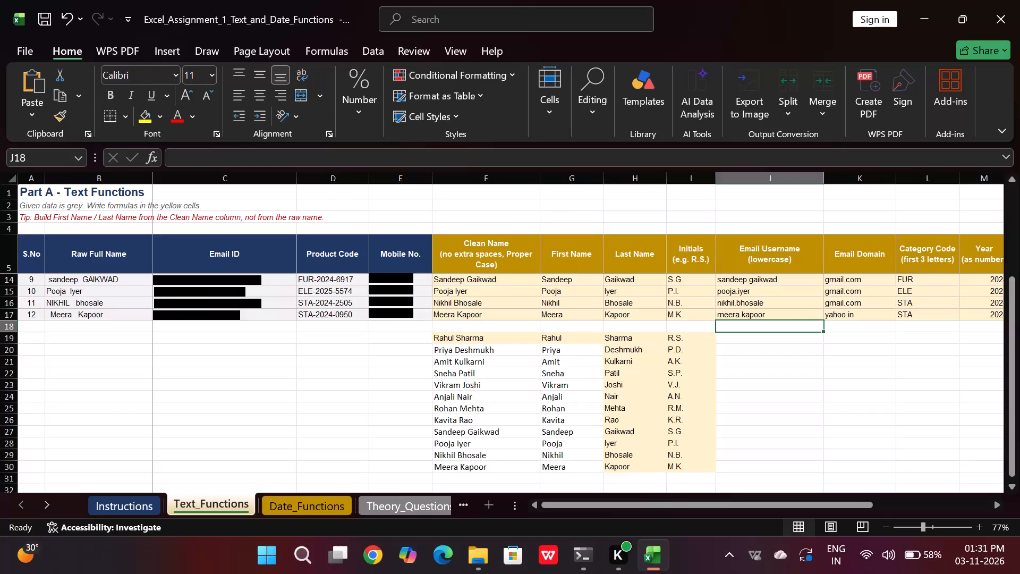
Inspect the existing Email Username formula in J17, the last row of the main table.
left_click(742, 309)
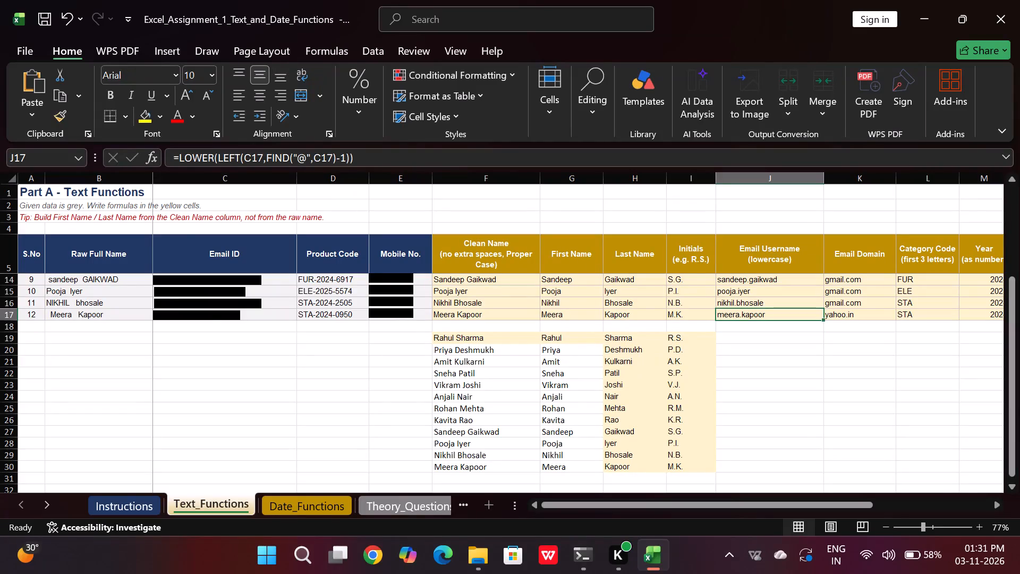
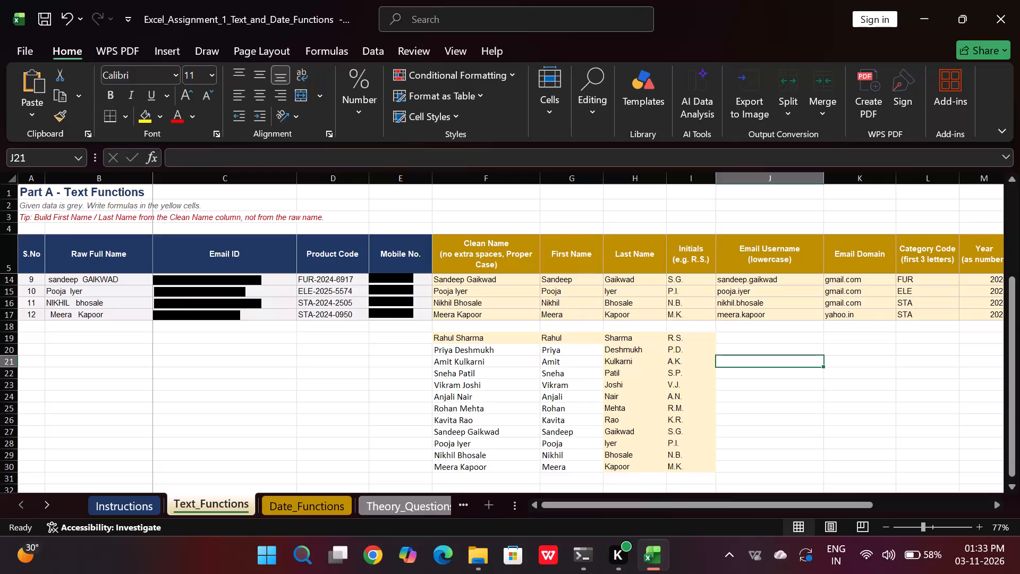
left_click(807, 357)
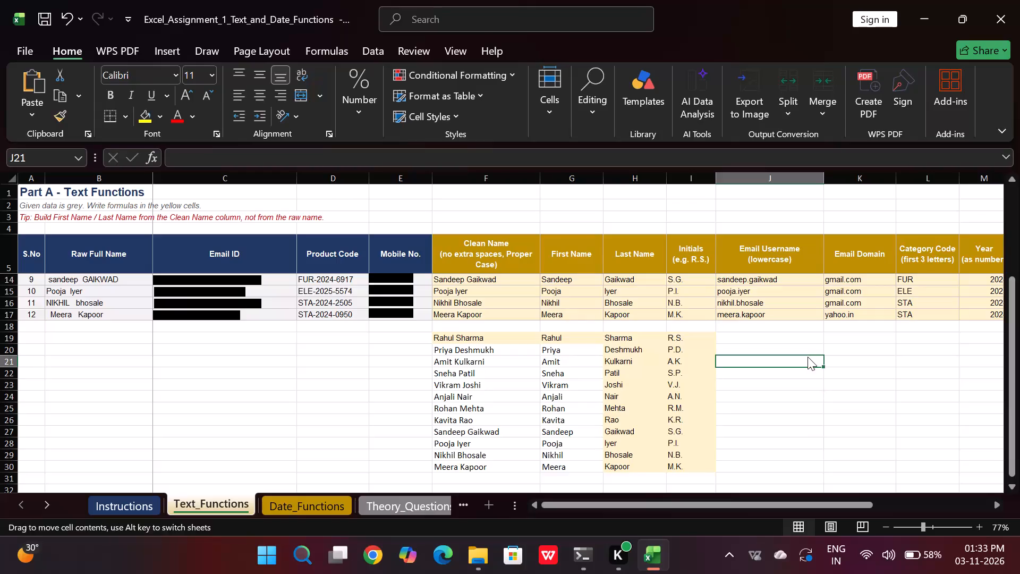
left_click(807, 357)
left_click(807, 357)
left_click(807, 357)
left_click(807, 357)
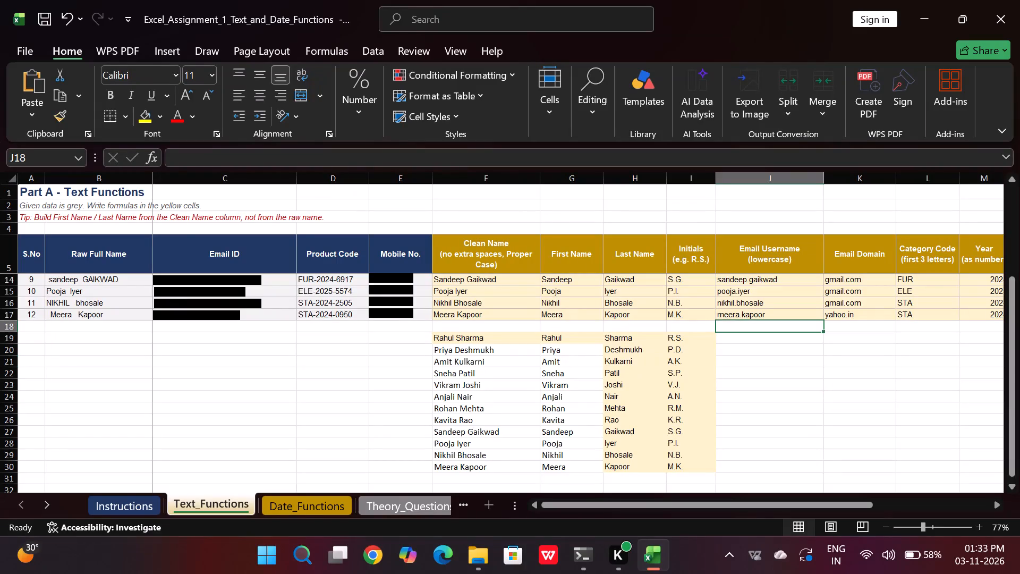
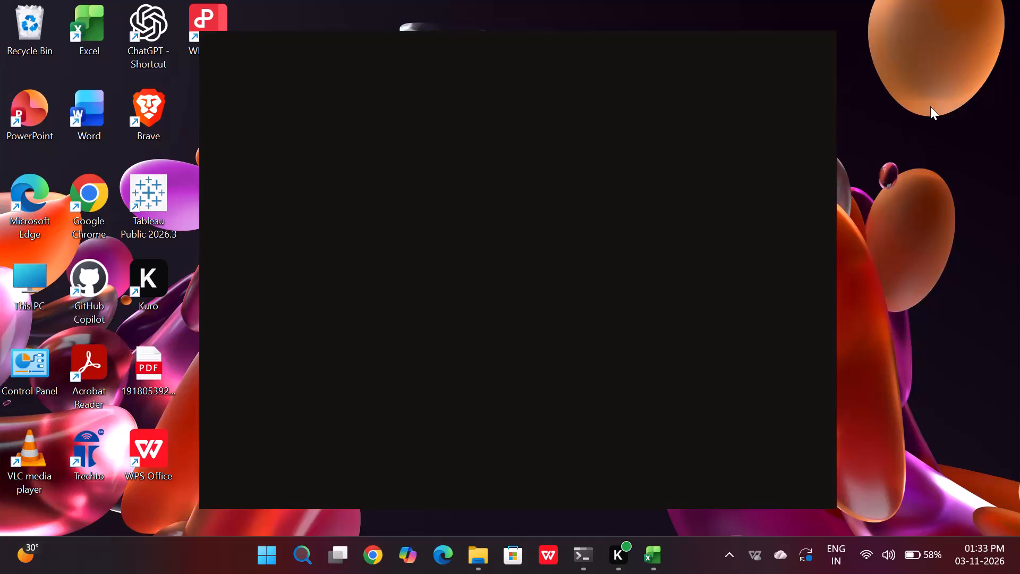
Switch to Excel to bring back the Excel_Assignment_1_Text_and_Date_Functions workbook.
double_click(909, 135)
left_click(653, 562)
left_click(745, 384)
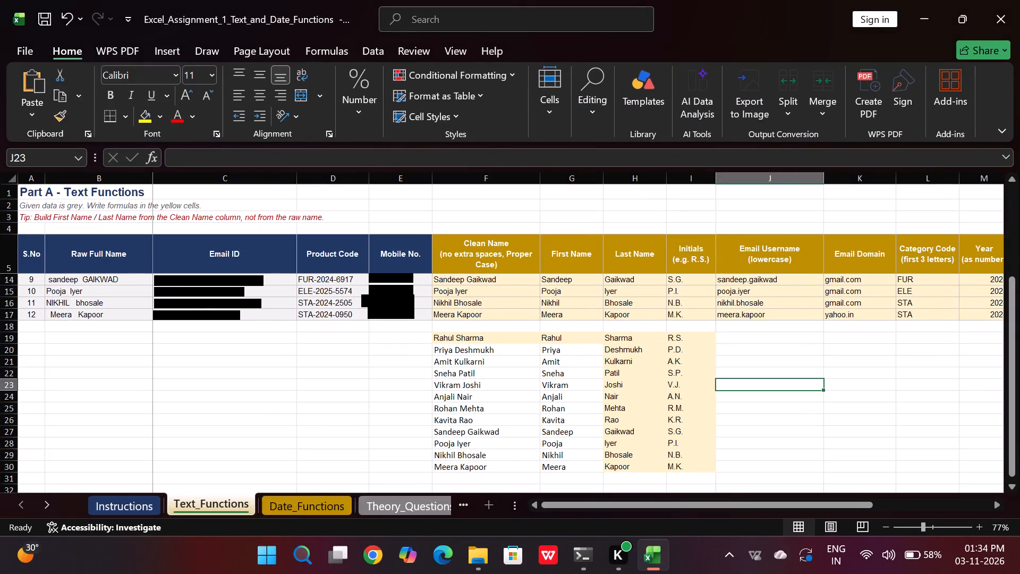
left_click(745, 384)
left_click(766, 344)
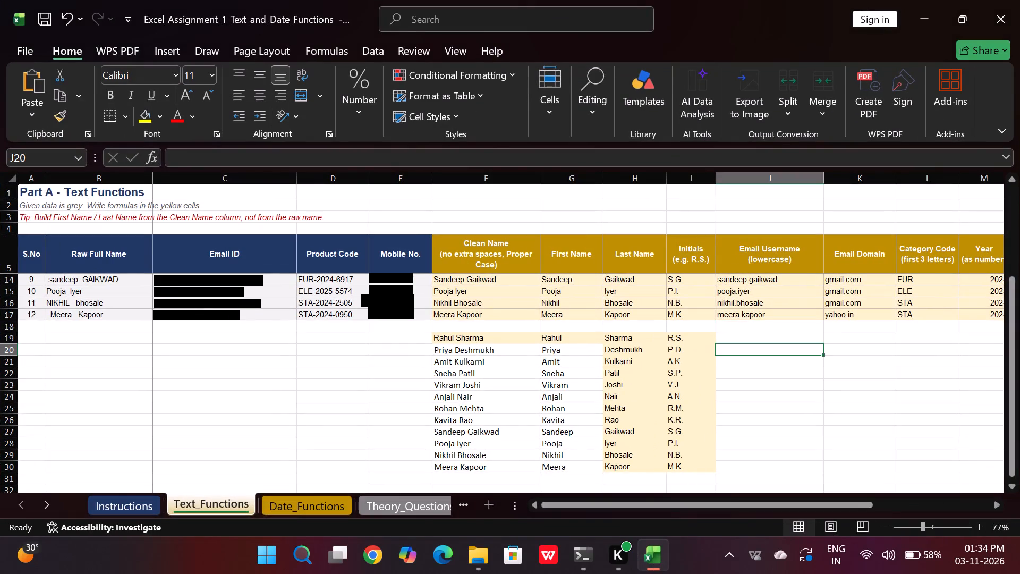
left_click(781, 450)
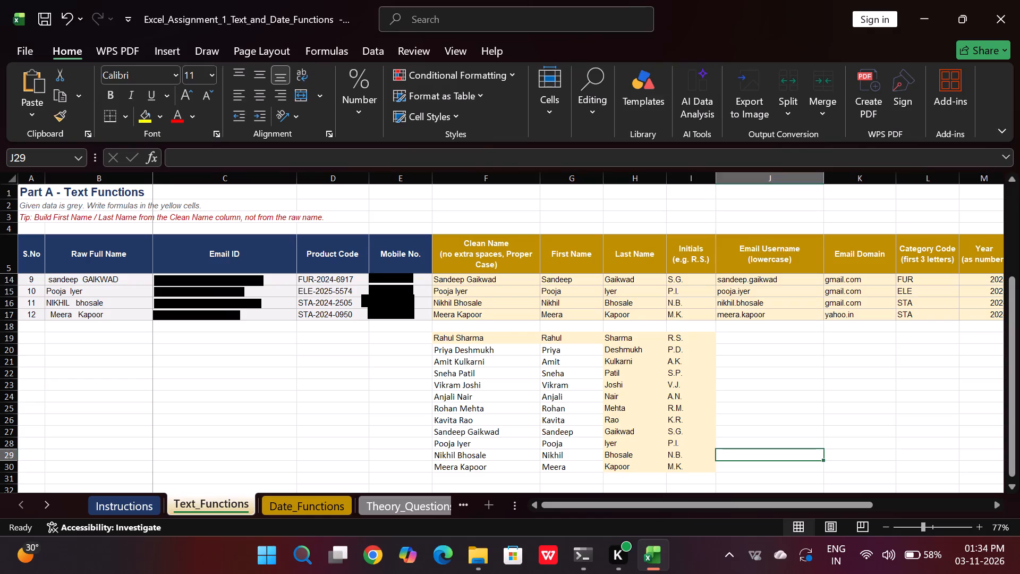